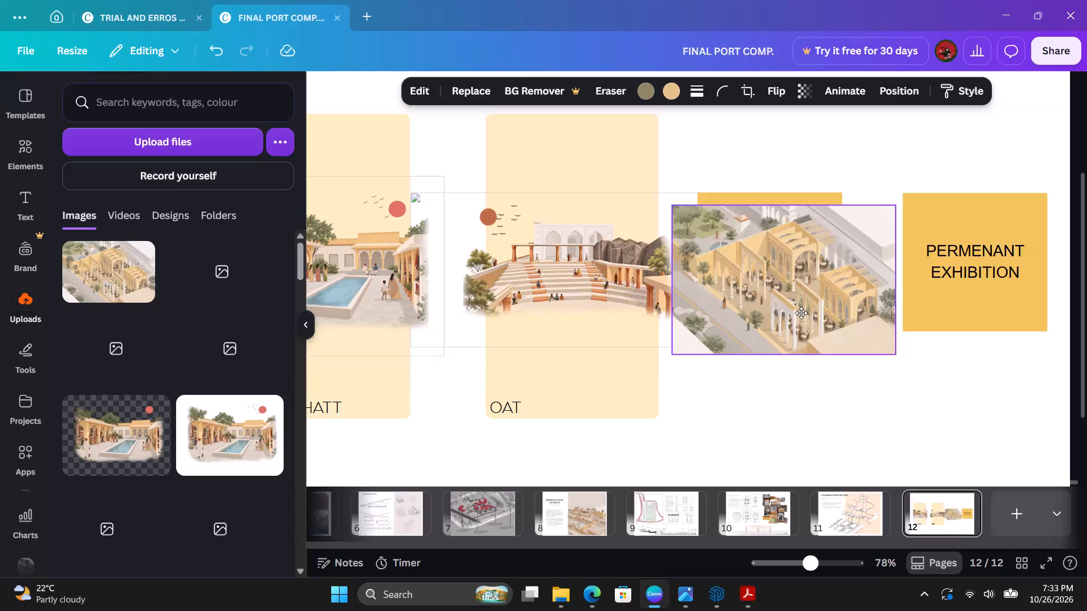
Shrink the isometric courtyard image to about 91 by 61 and place it over the orange square beside PERMENANT EXHIBITION.
left_click(910, 378)
left_click(818, 302)
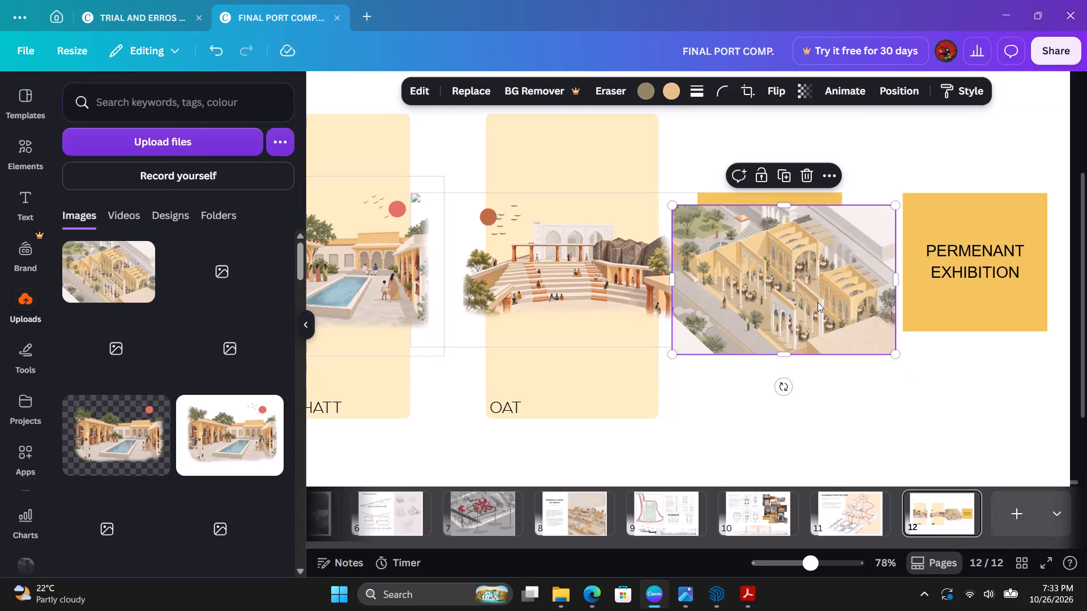
left_click(899, 399)
left_click(750, 347)
left_click_drag(675, 353, 705, 329)
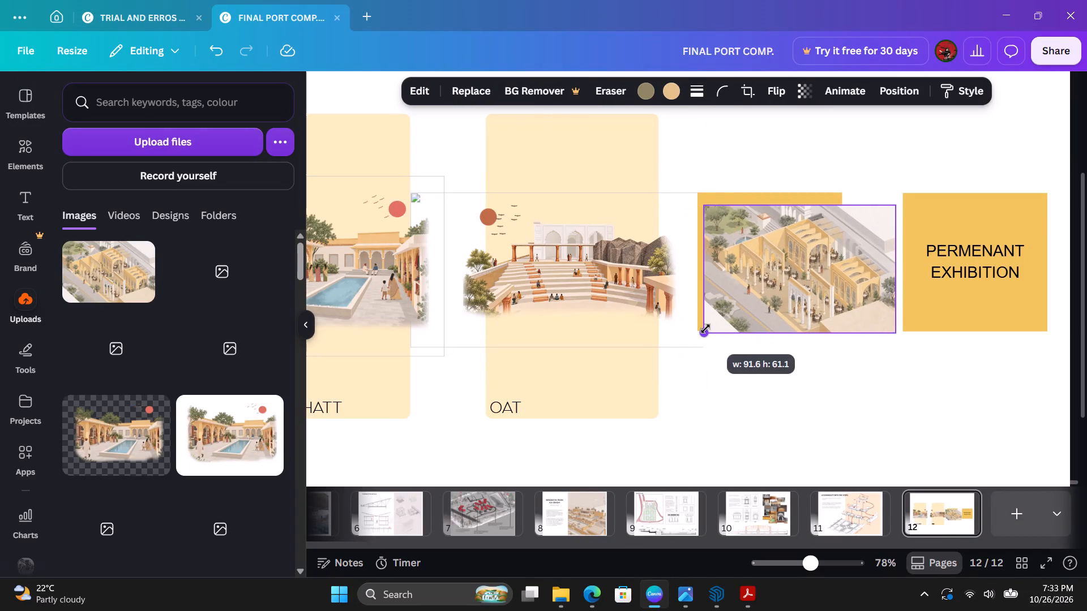
left_click_drag(705, 329, 705, 328)
left_click_drag(810, 256, 786, 248)
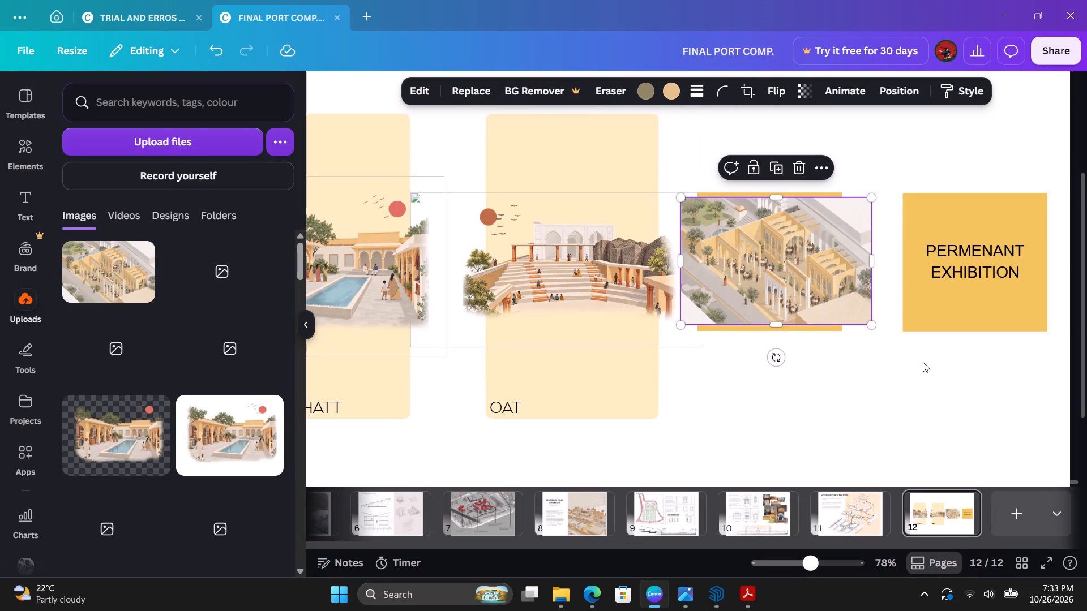
left_click(923, 362)
Duplicate the tall cream panel behind the OAT illustration and place the copy level with it, between OAT and PERMENANT EXHIBITION.
left_click(706, 115)
double_click(654, 126)
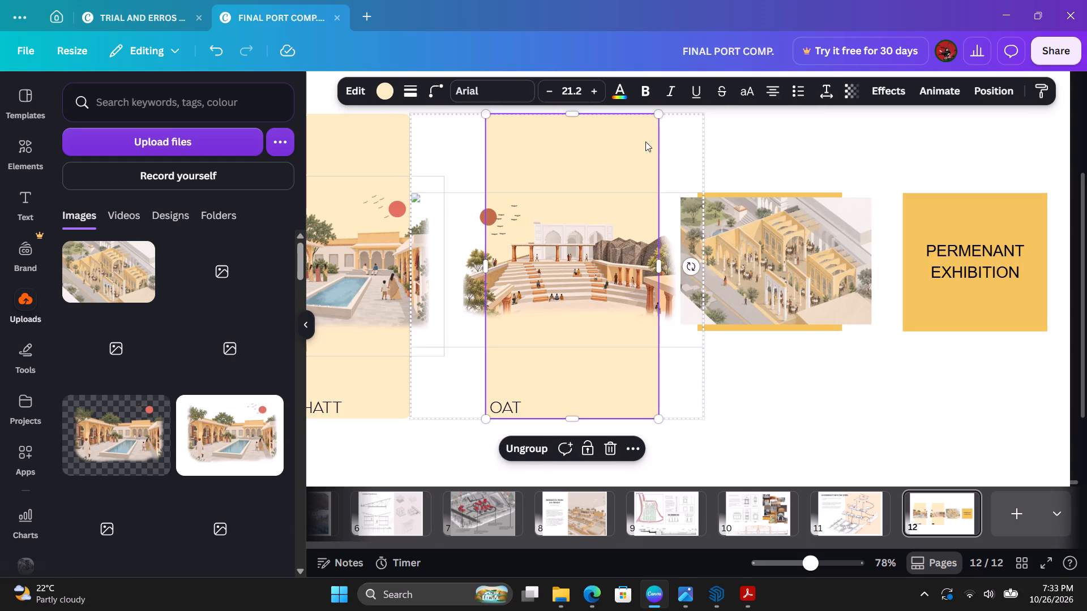
key("ctrl+c")
left_click(783, 130)
key("ctrl+v")
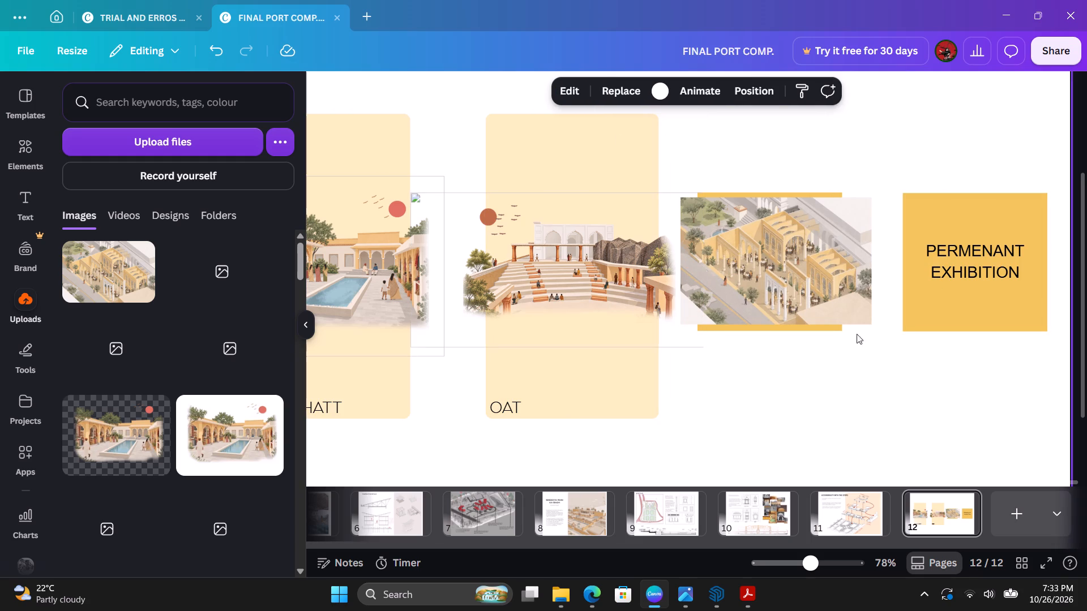
left_click_drag(555, 311, 760, 306)
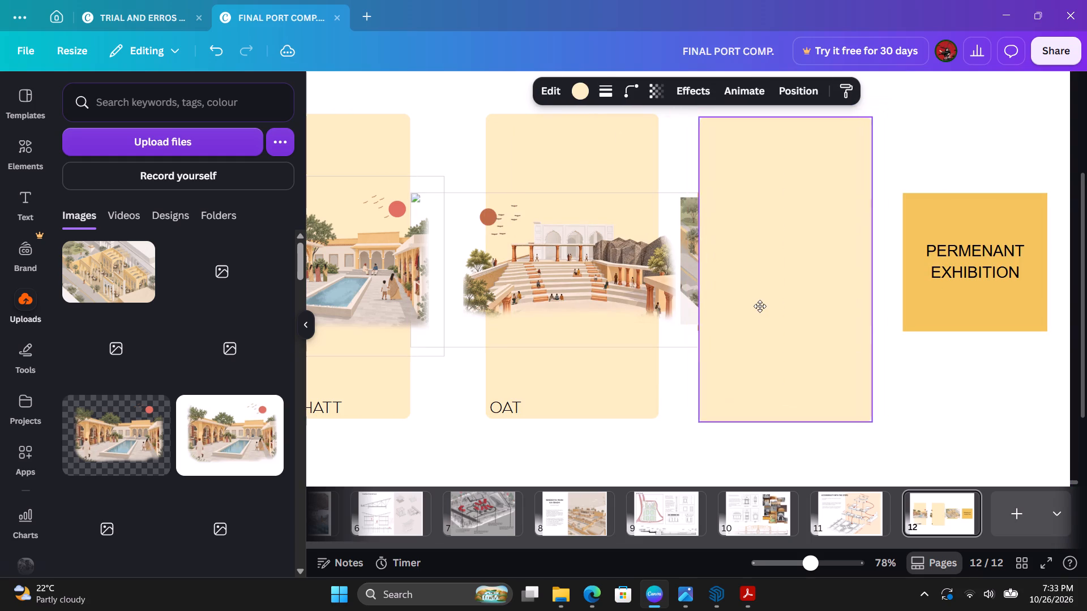
left_click_drag(760, 306, 797, 298)
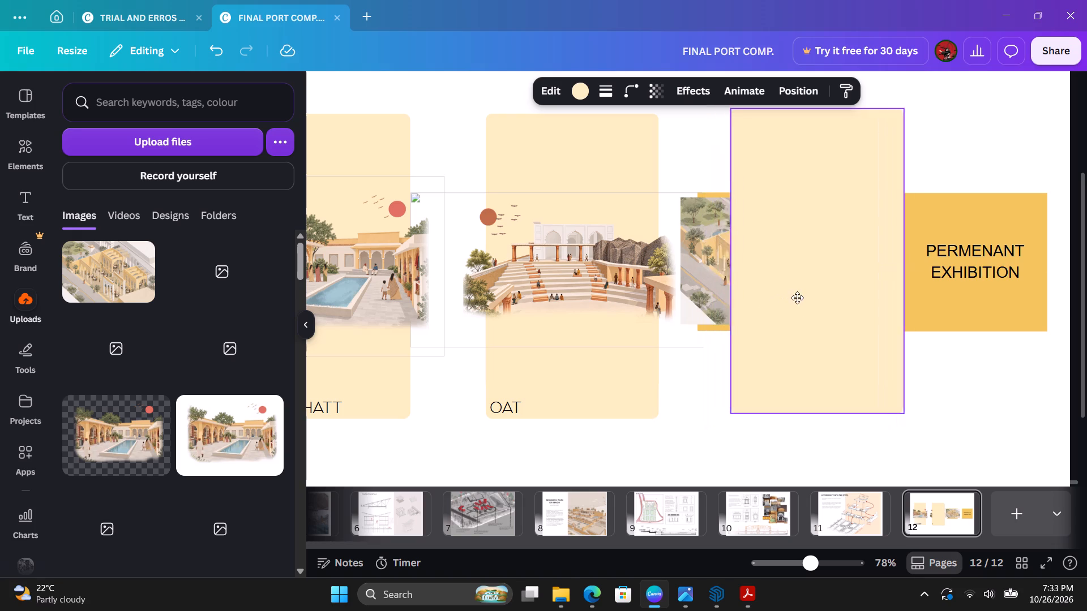
left_click_drag(797, 298, 770, 302)
left_click(776, 302)
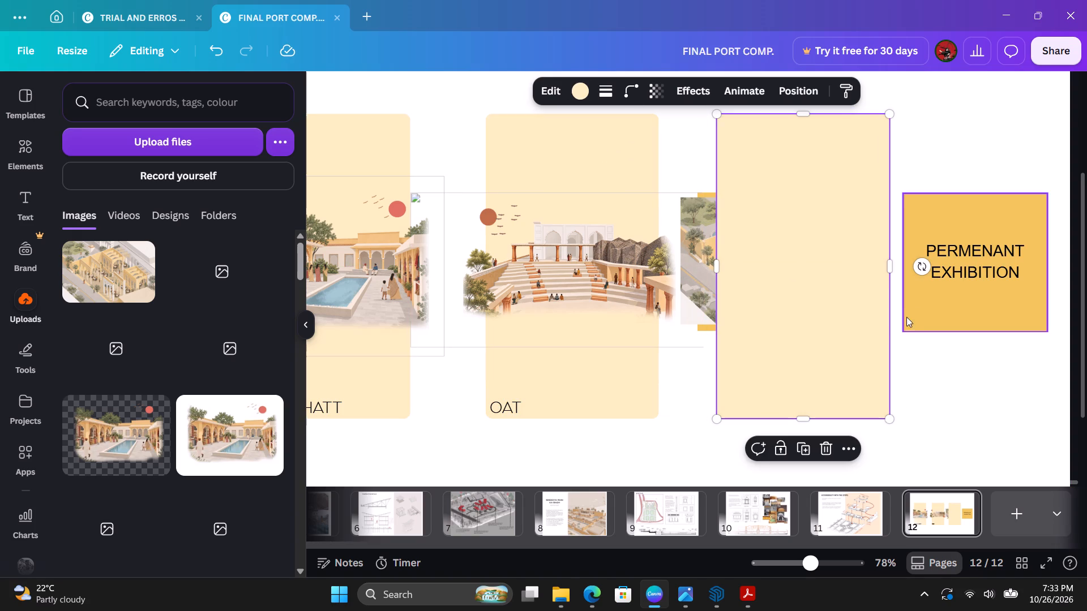
Send the copied cream panel to the back, behind the isometric courtyard image.
right_click(868, 303)
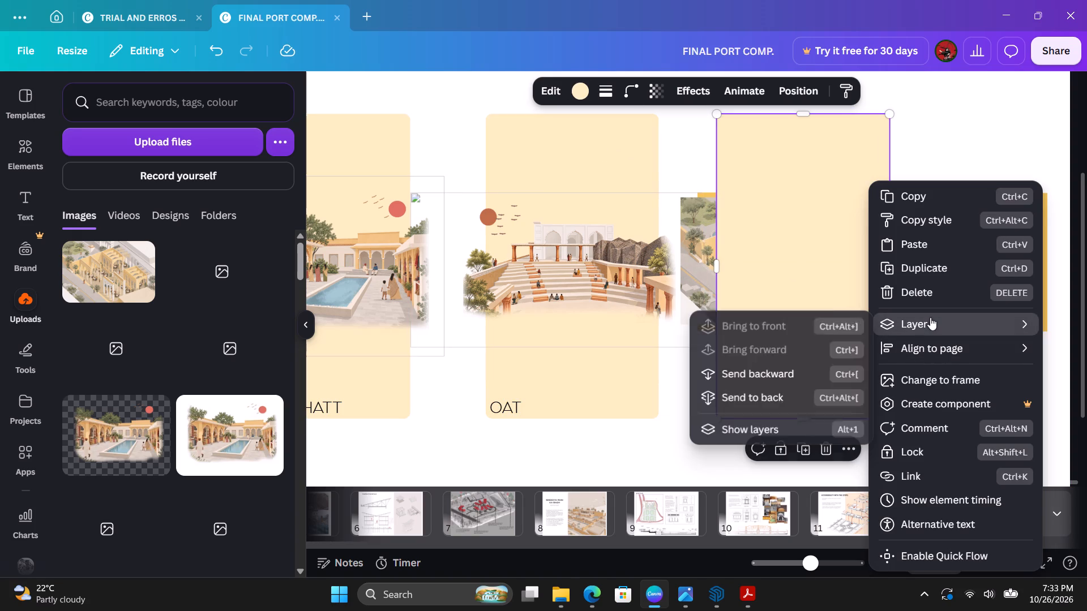
left_click(763, 399)
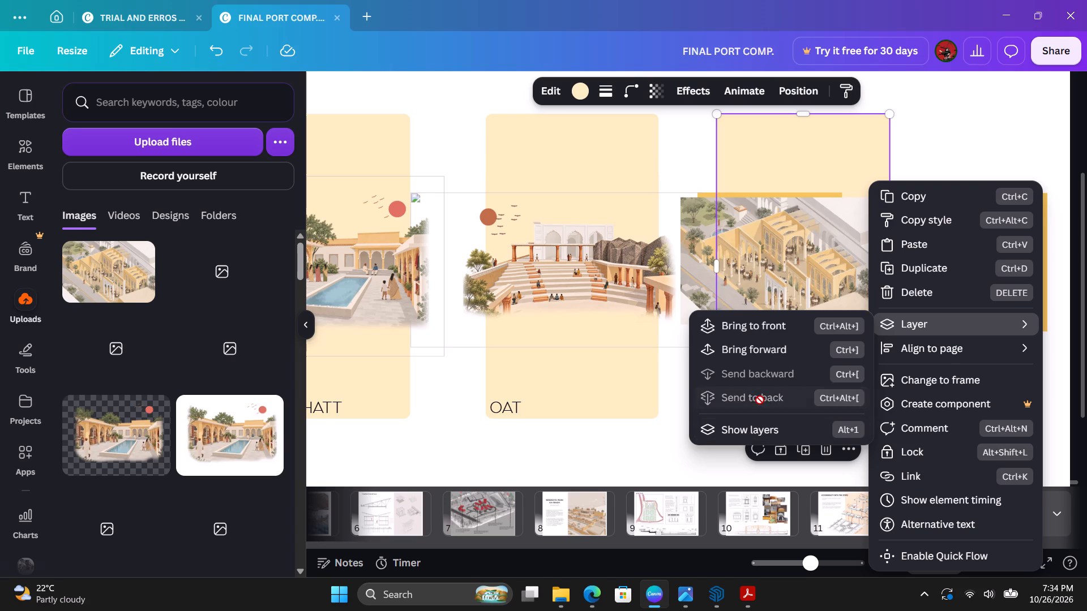
scroll(759, 400, "down", 3)
left_click(692, 464)
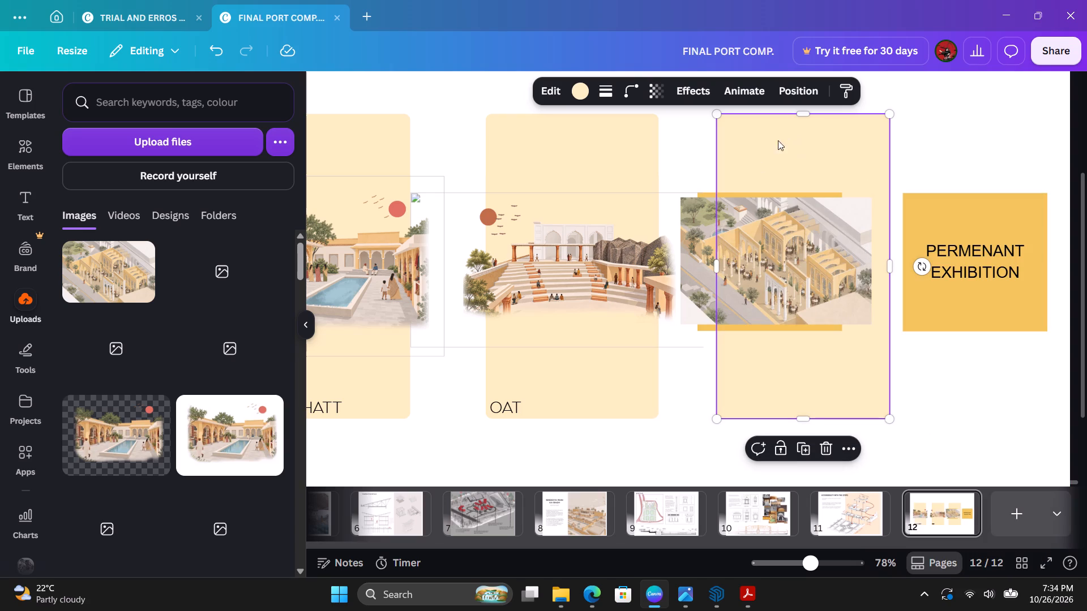
Delete the orange placeholder square behind the isometric courtyard image.
left_click(746, 193)
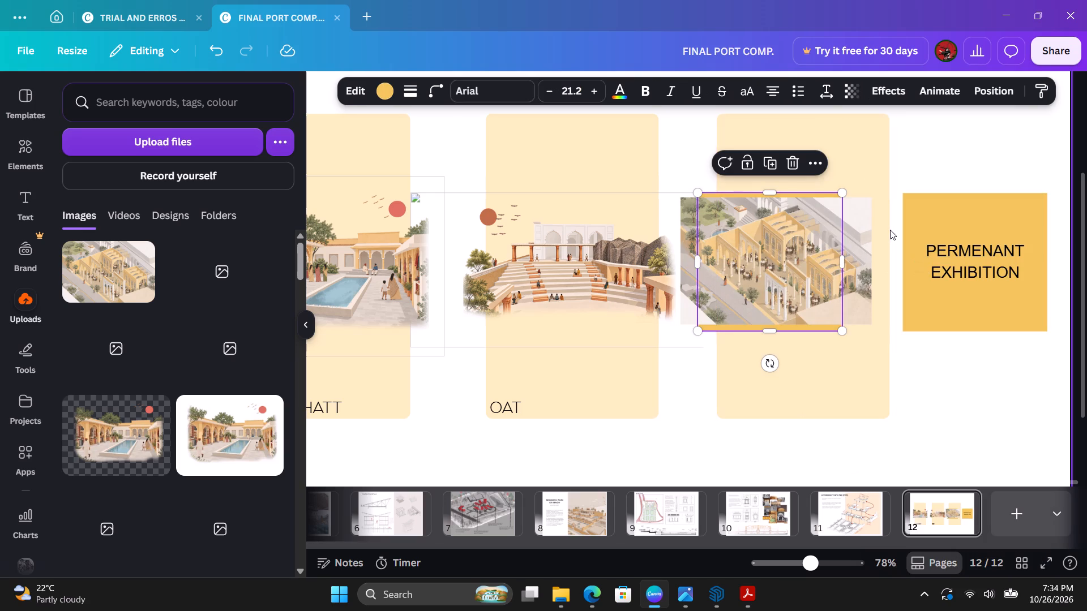
key("Delete")
Move the isometric courtyard image over the middle of the third cream panel, nudging it slightly right.
left_click(778, 271)
left_click_drag(778, 269, 811, 268)
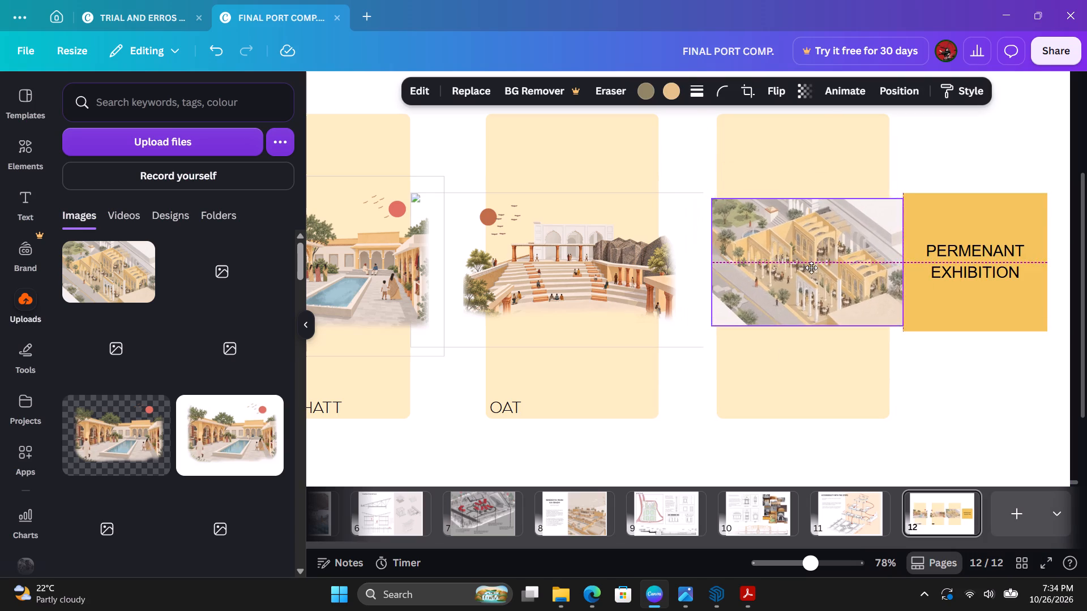
left_click_drag(811, 268, 802, 272)
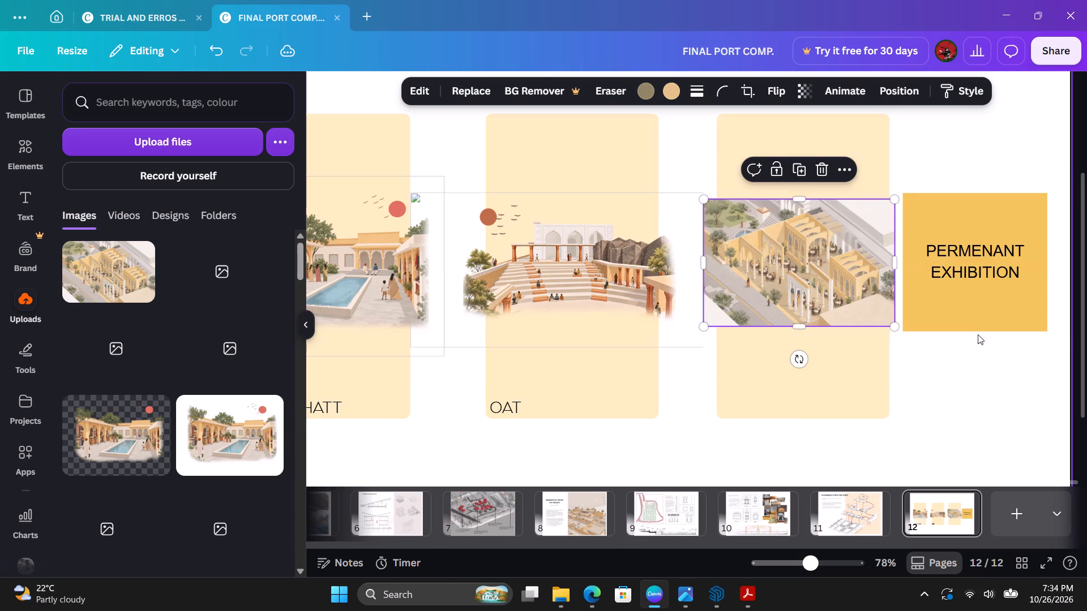
left_click(973, 367)
scroll(727, 323, "down", 5, "alt")
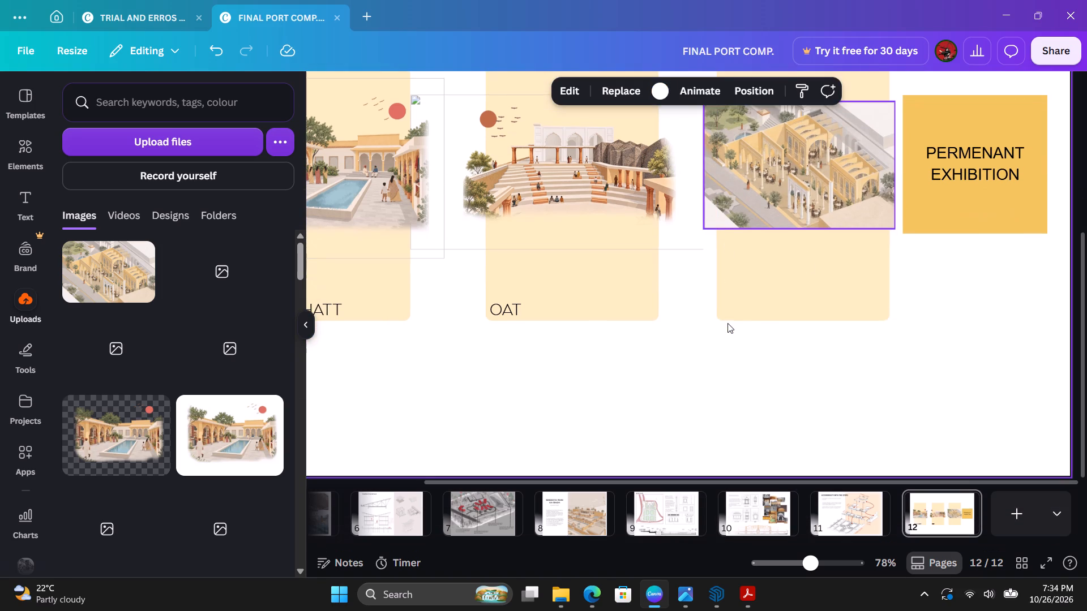
scroll(727, 323, "down", 5)
scroll(904, 309, "up", 3)
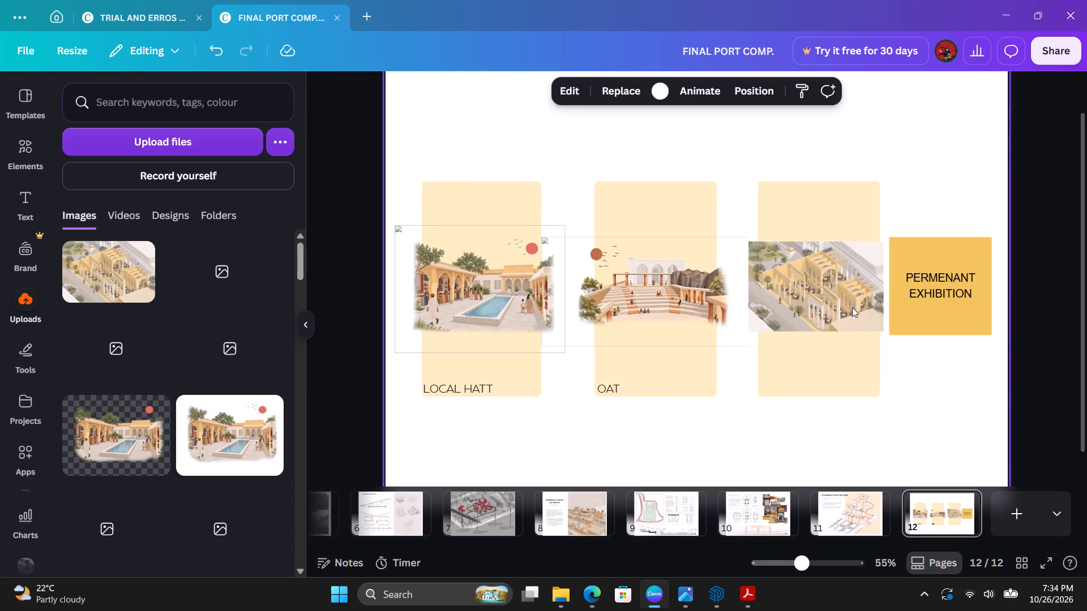
scroll(833, 307, "down", 3)
scroll(906, 309, "up", 3)
scroll(978, 285, "up", 4)
scroll(978, 285, "down", 5)
left_click(809, 267)
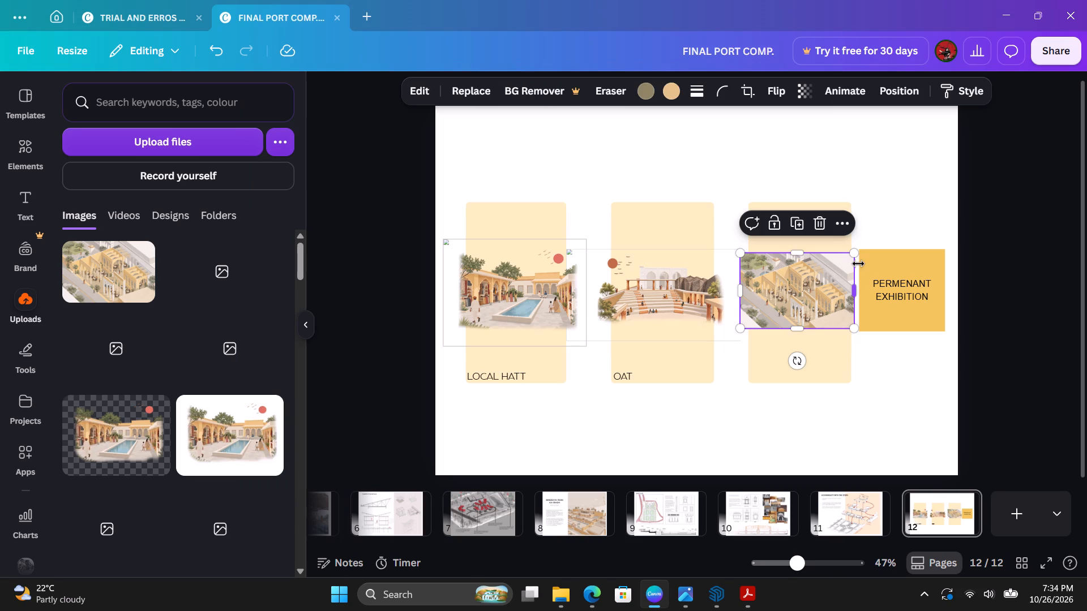
key("Right")
key("Right")
left_click(904, 193)
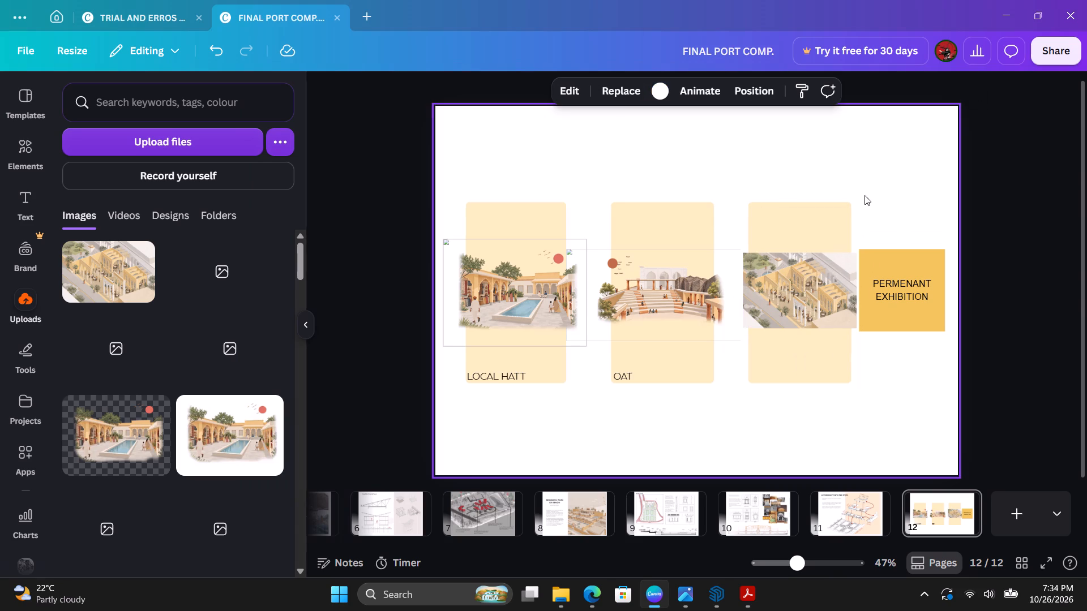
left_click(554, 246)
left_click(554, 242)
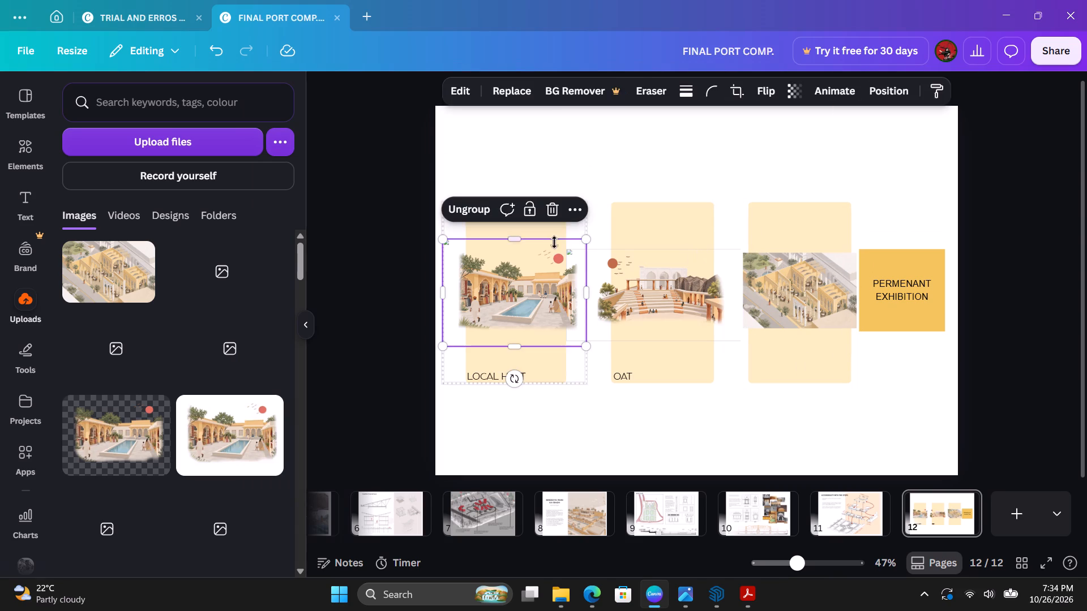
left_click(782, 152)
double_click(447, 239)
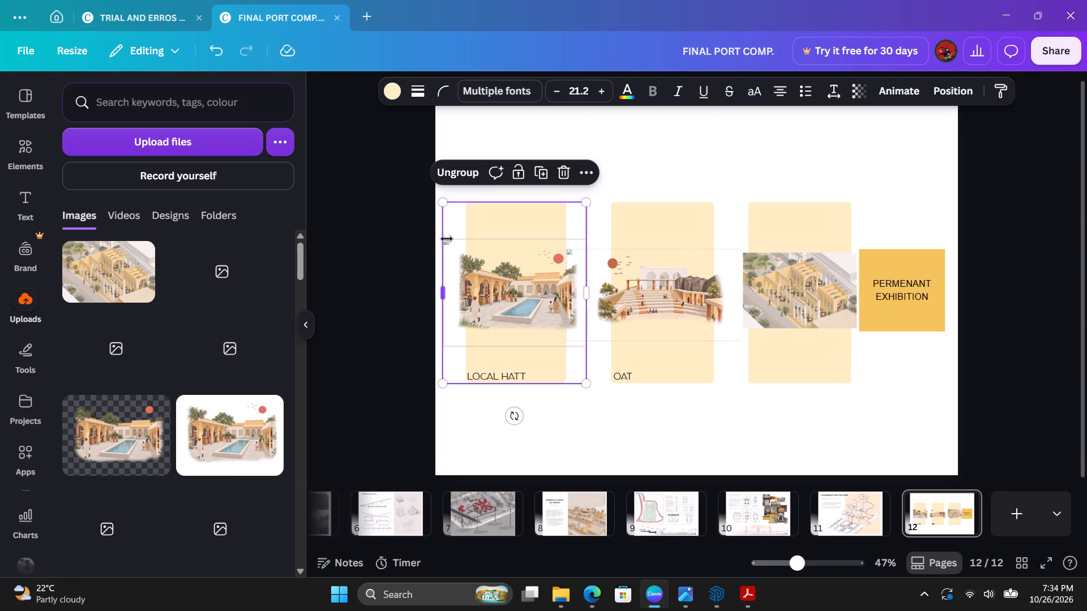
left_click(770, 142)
Shift all three cream panels together with their images and labels slightly left, away from the PERMENANT EXHIBITION square.
left_click_drag(823, 153, 502, 412)
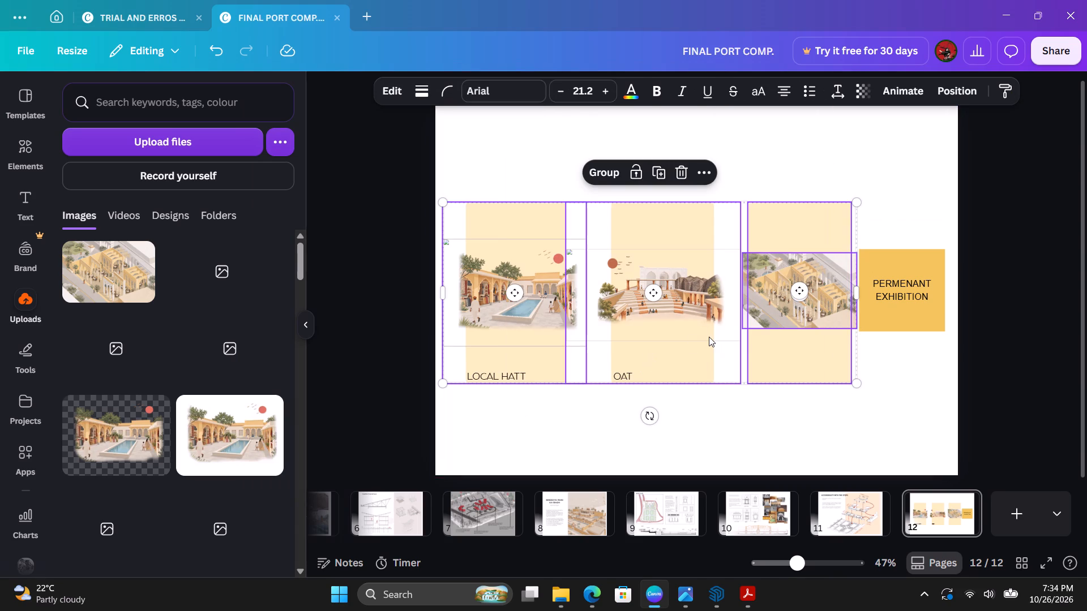
key("Left")
key("Left")
key("Left")
key("Left")
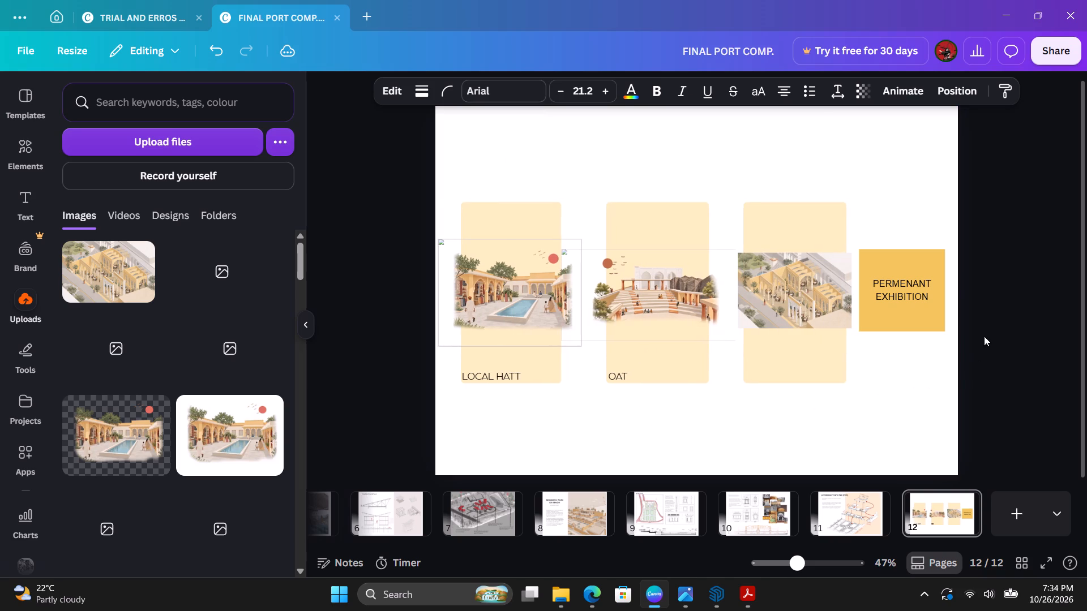
left_click(913, 190)
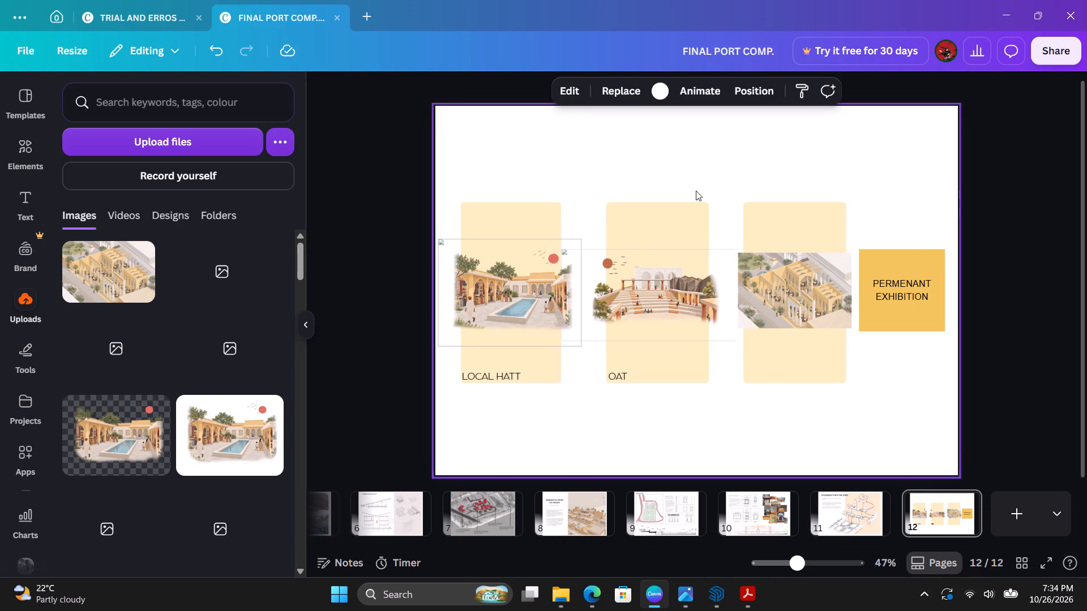
left_click_drag(832, 153, 527, 359)
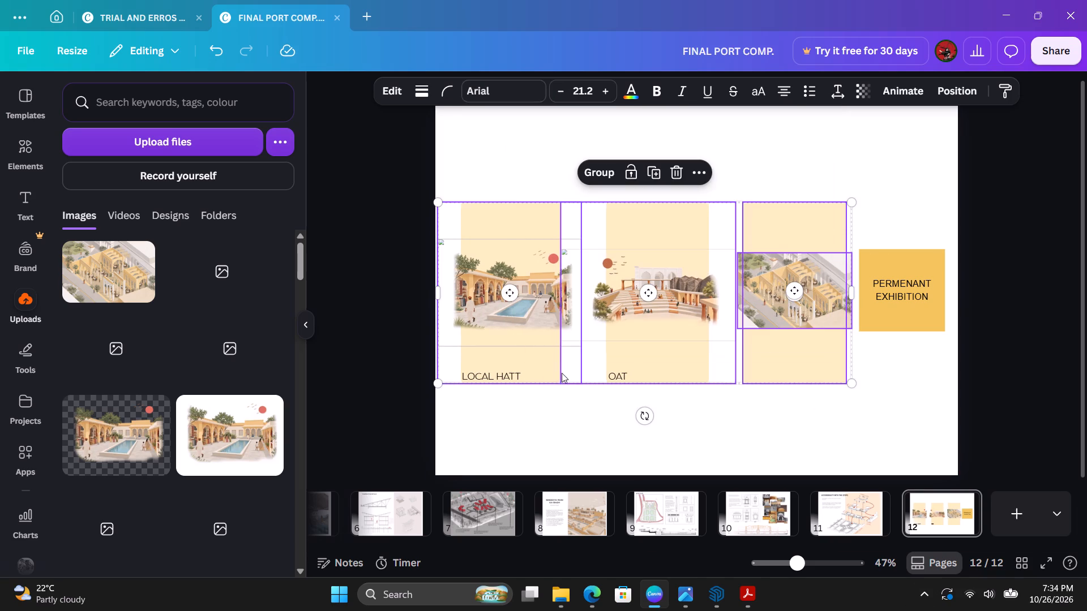
key("Left")
key("Left")
key("Left")
key("Left")
left_click(968, 407)
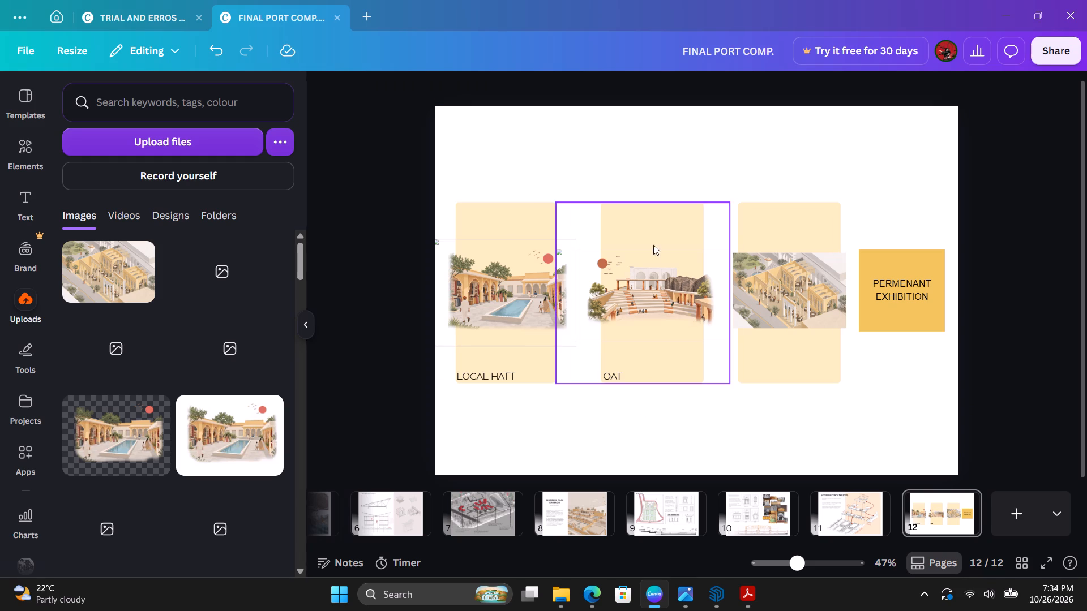
Trim the empty margins on the left and right sides of the OAT illustration's frame.
left_click(593, 257)
left_click(593, 251)
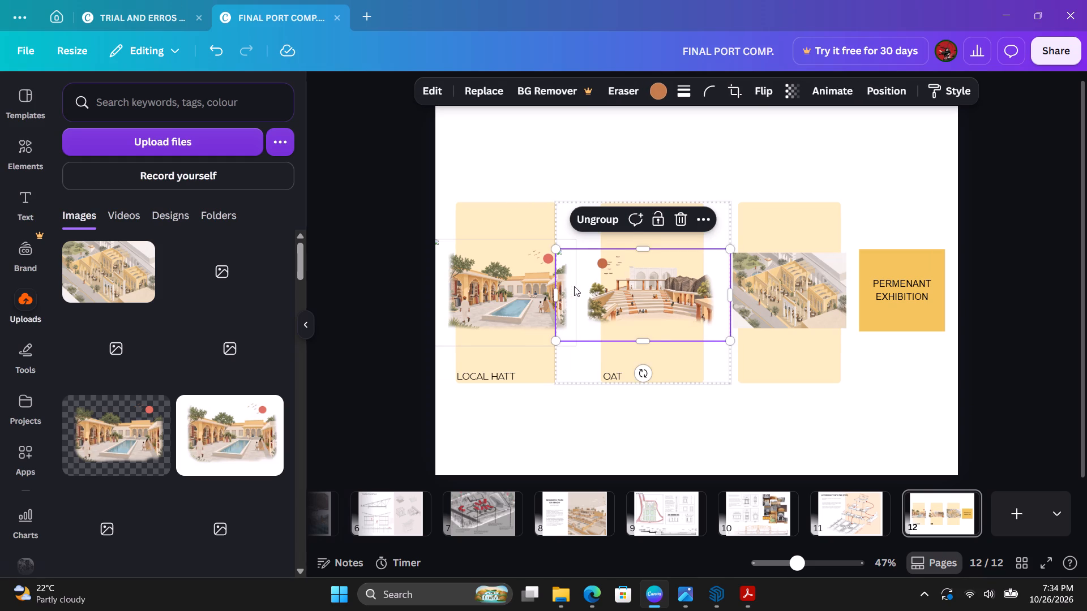
left_click_drag(560, 294, 586, 290)
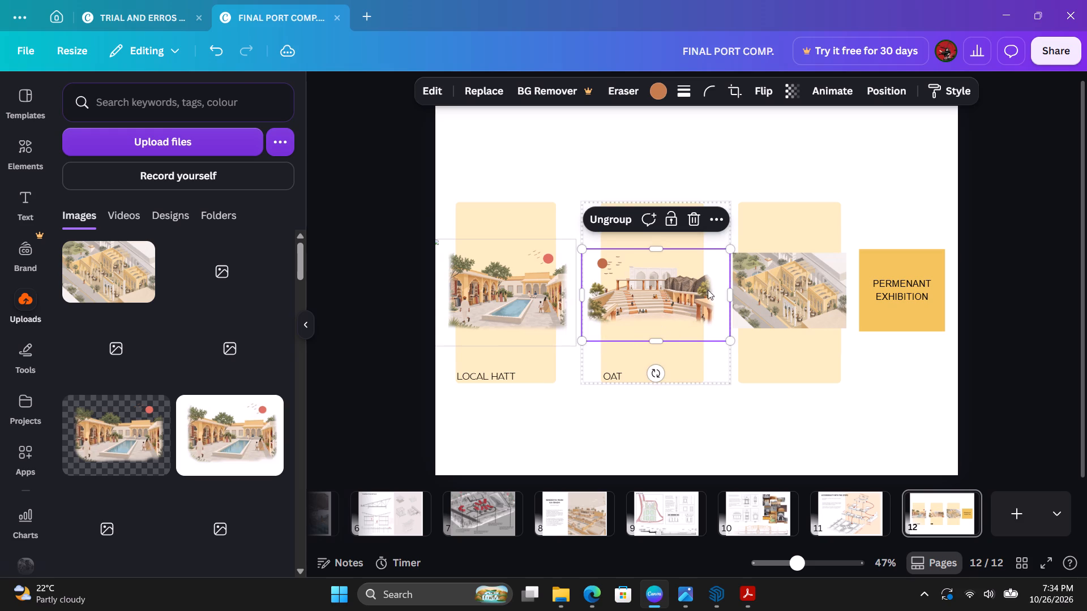
left_click_drag(731, 289, 724, 292)
left_click(1005, 382)
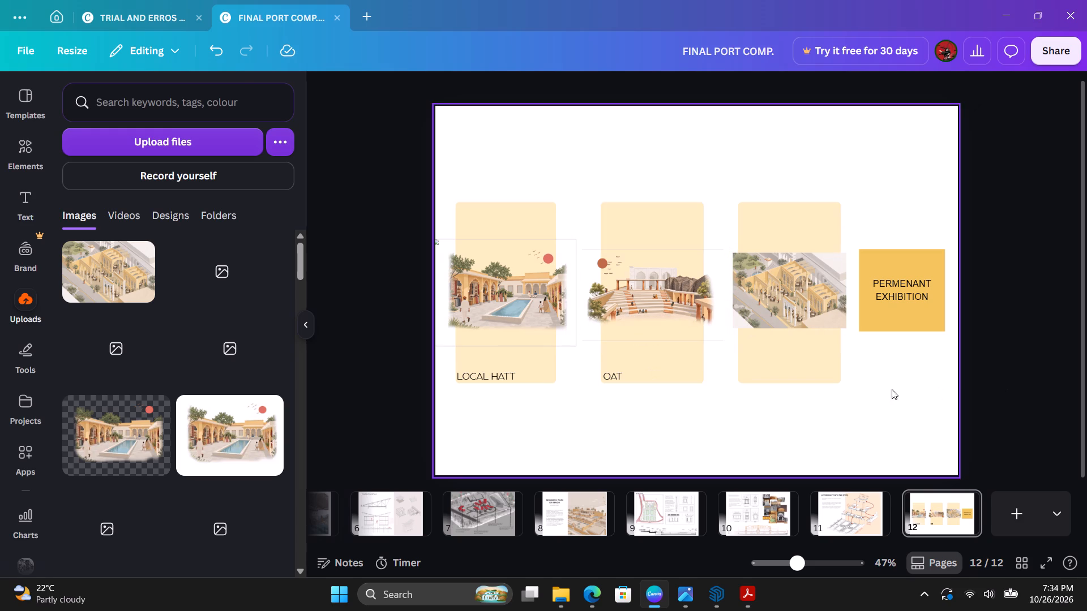
Set the OAT illustration's border style to none.
left_click(694, 261)
left_click(694, 250)
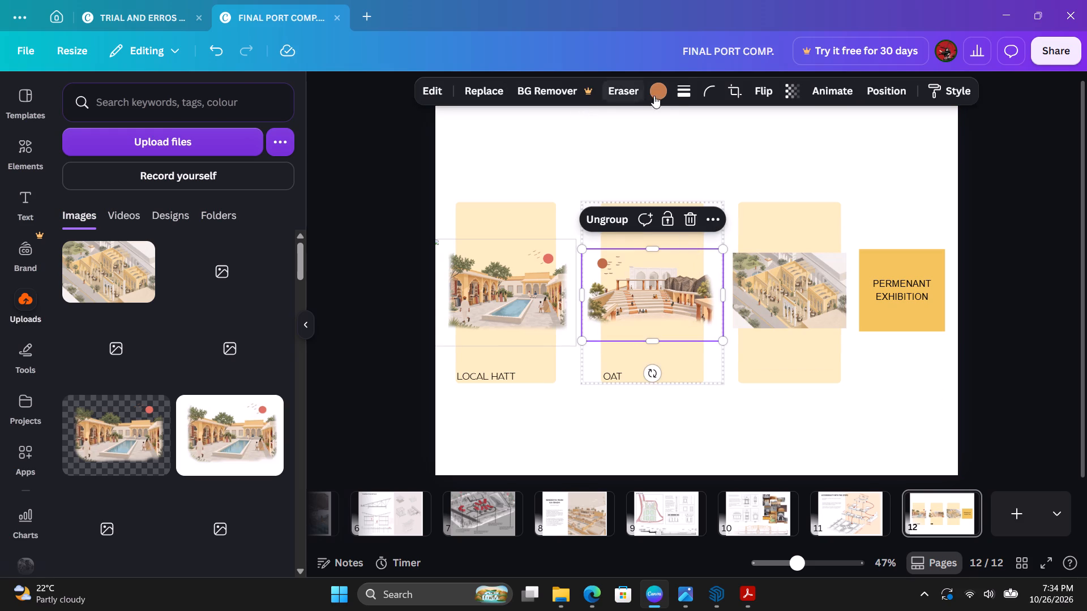
left_click(682, 91)
left_click(604, 135)
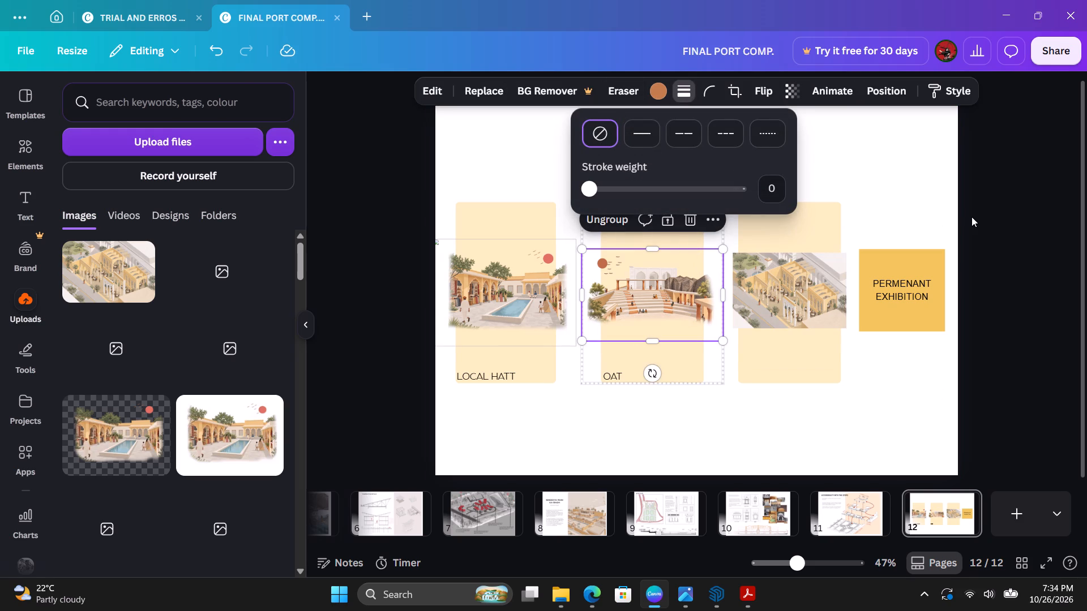
double_click(972, 217)
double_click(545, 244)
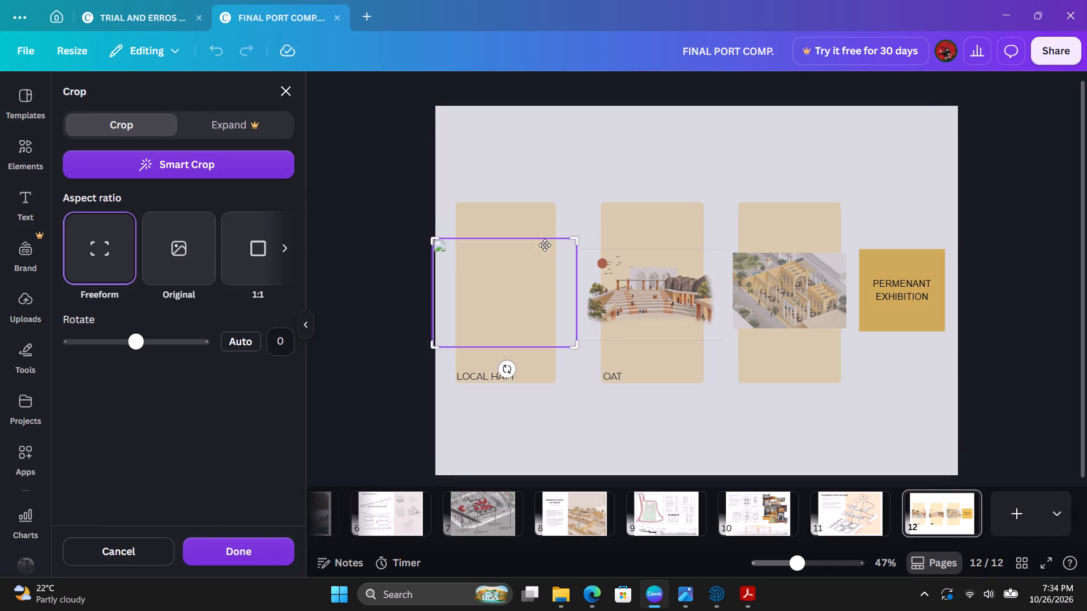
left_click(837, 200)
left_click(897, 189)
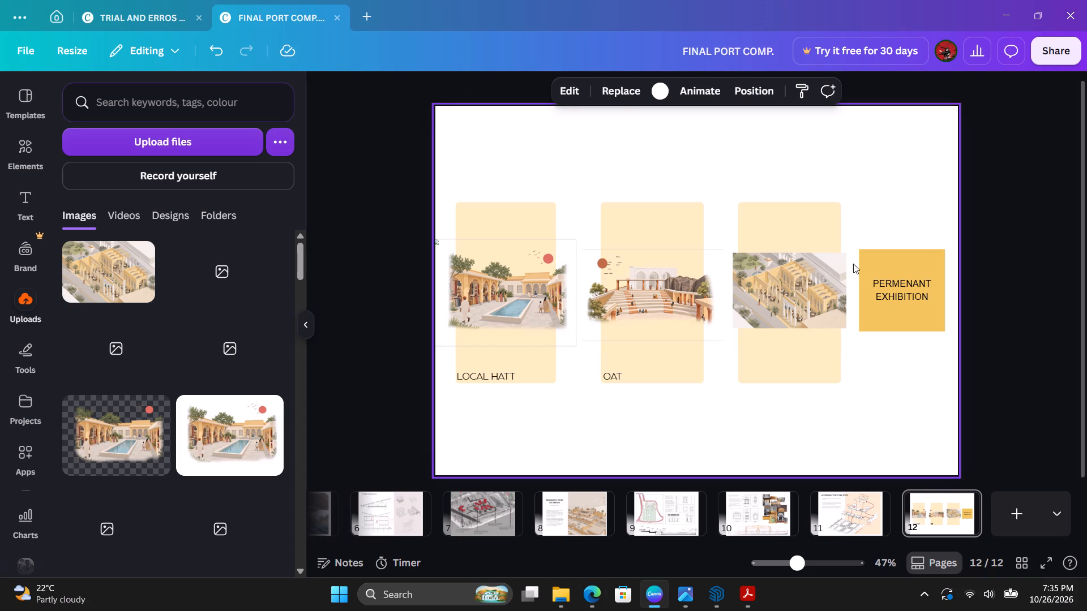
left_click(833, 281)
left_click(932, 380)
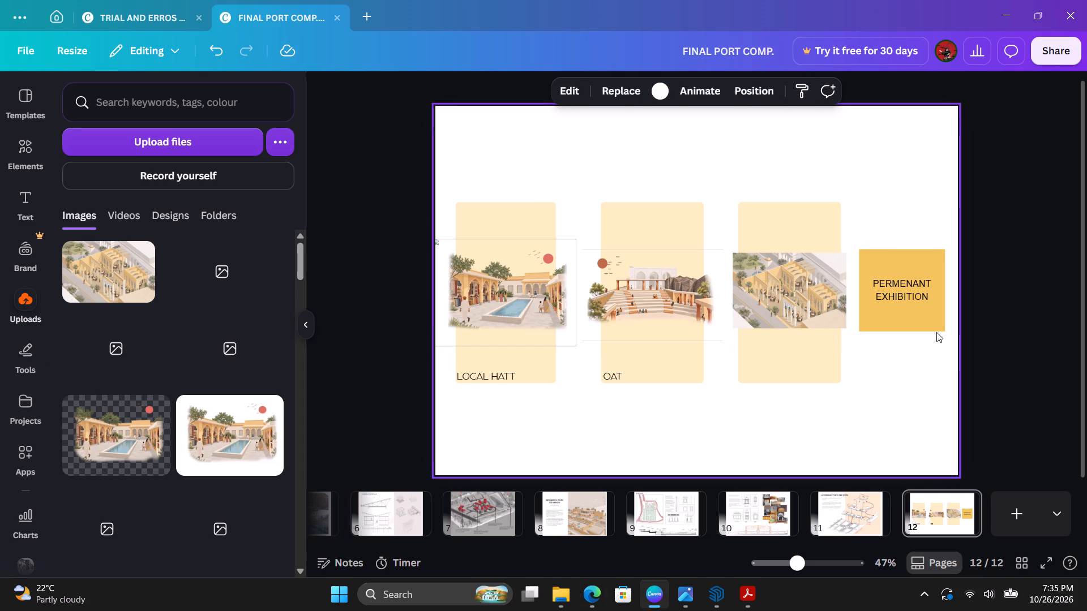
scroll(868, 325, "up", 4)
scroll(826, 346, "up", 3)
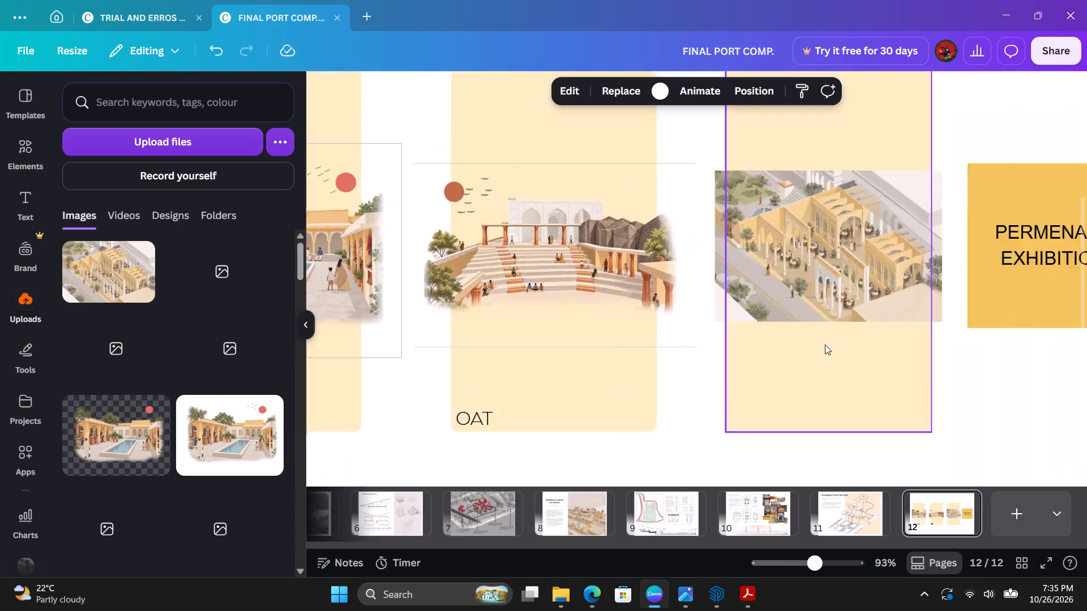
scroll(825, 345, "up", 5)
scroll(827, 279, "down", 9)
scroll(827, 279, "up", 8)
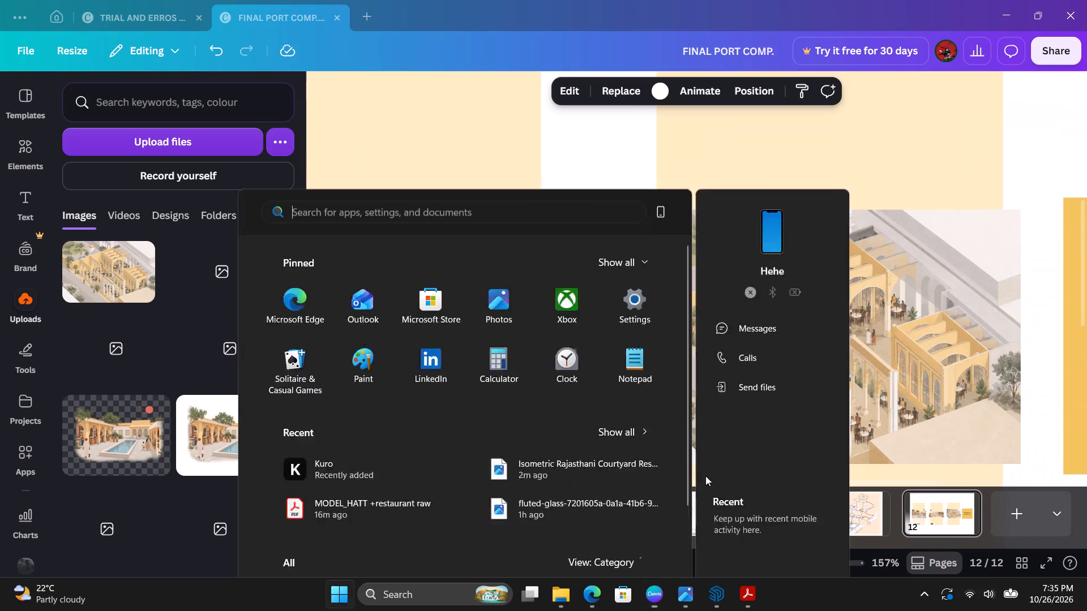
Switch to File Explorer and look through the port folder's inspo subfolders, including ARRANGEMENT] and cattle feed, for layout references.
left_click(568, 596)
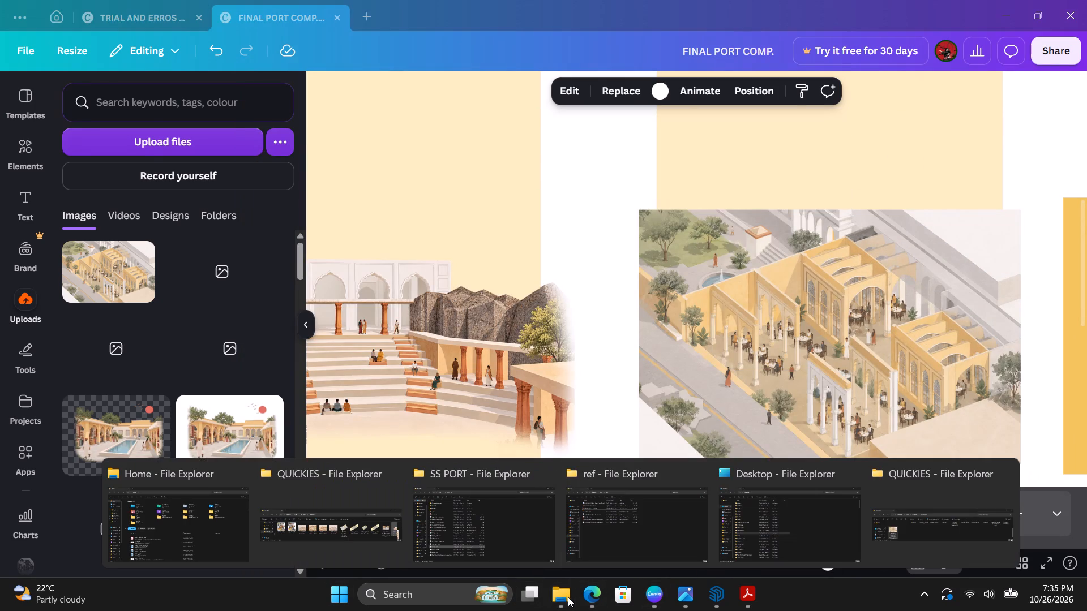
left_click(647, 531)
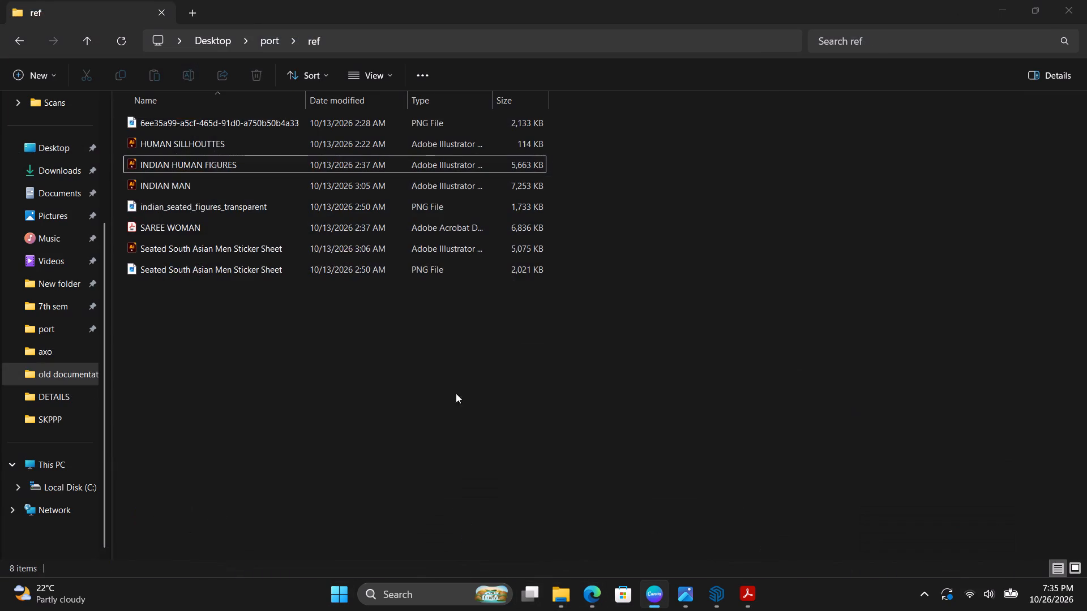
left_click(568, 596)
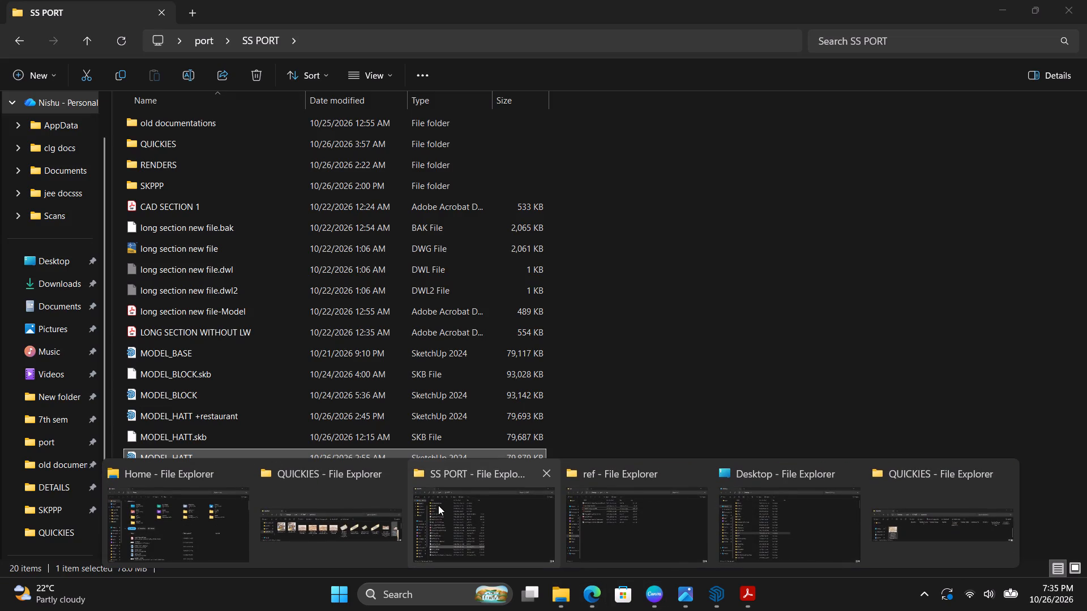
left_click(438, 505)
left_click(200, 40)
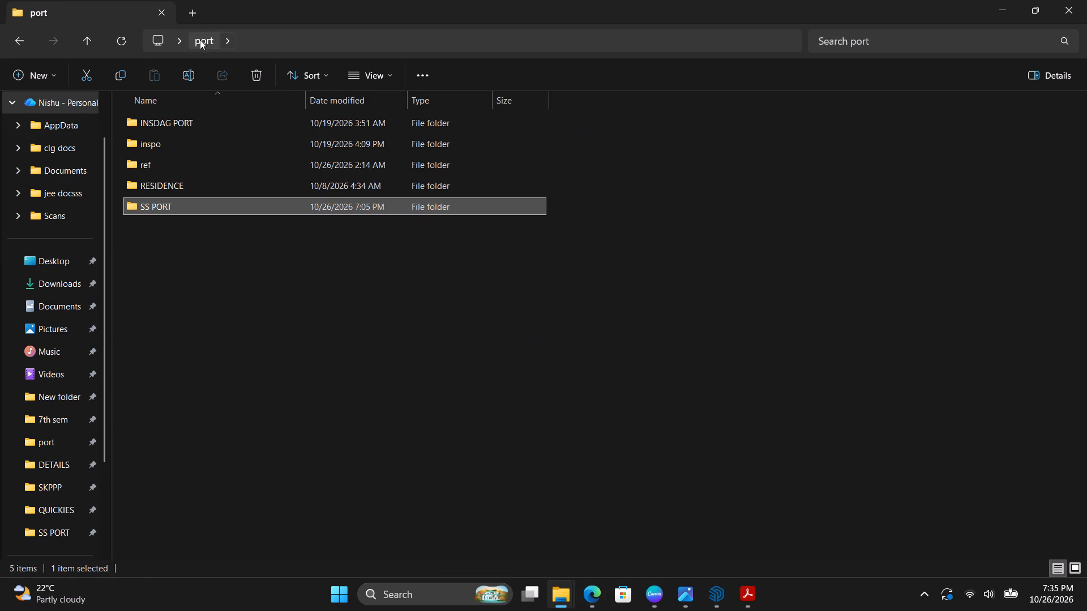
double_click(175, 148)
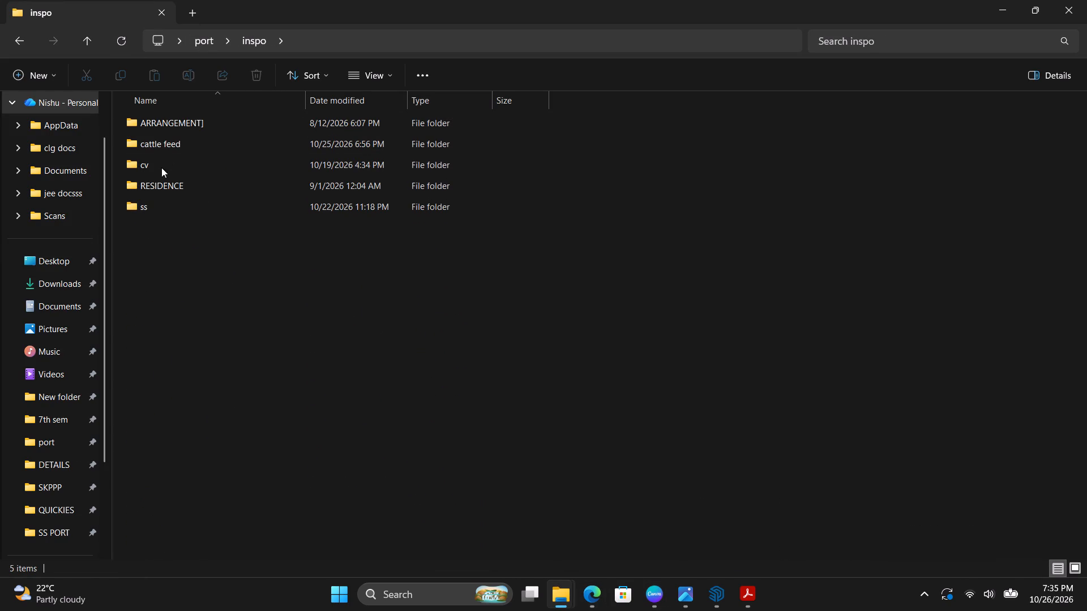
double_click(176, 122)
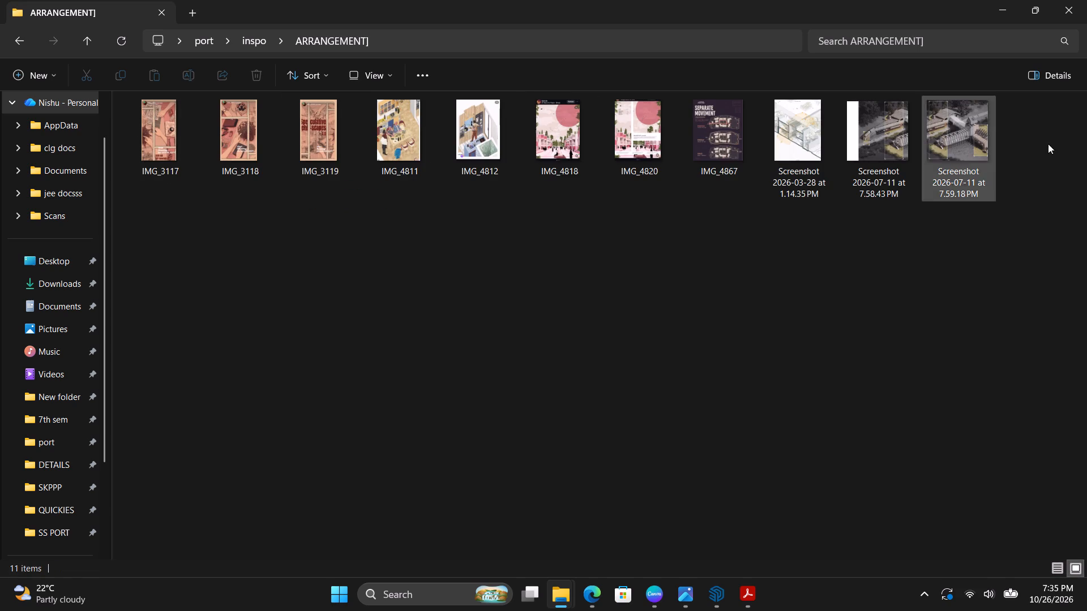
left_click(28, 43)
double_click(145, 141)
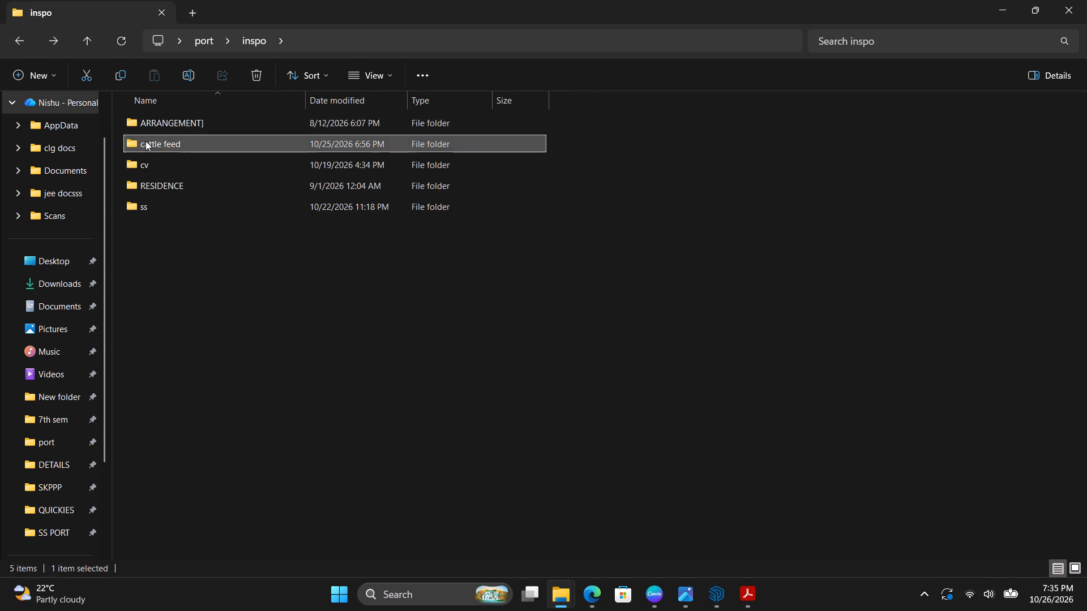
left_click(19, 33)
Switch to Photos and browse the saved Behance portfolio screenshots for layout references, as far as the Chamariya Haveli documentation page.
left_click(693, 595)
key("Right")
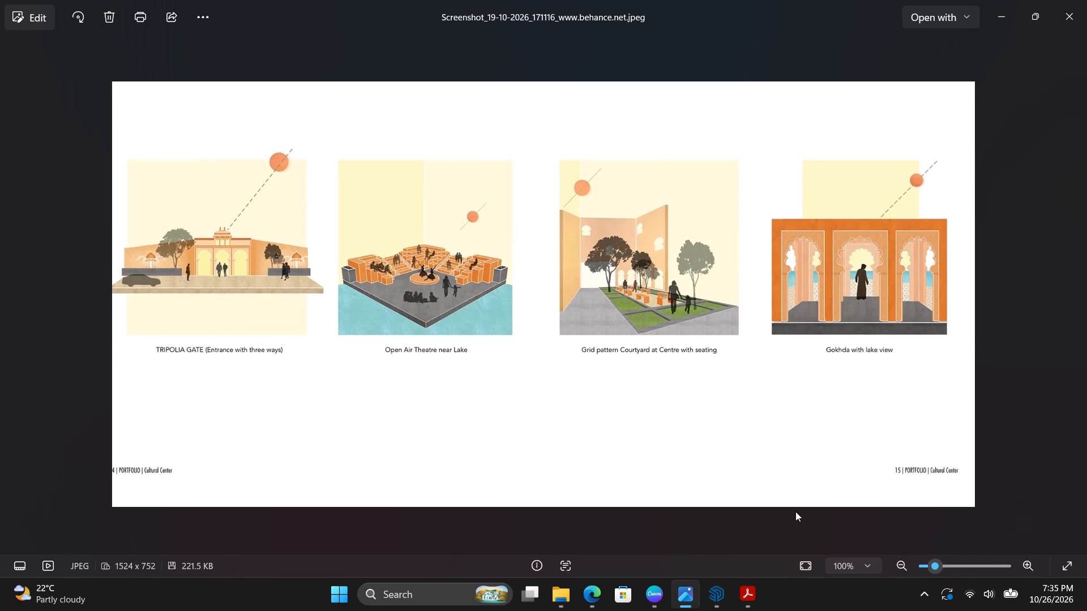
key("Left")
key("Left")
key("Left")
key("Left")
key("Right")
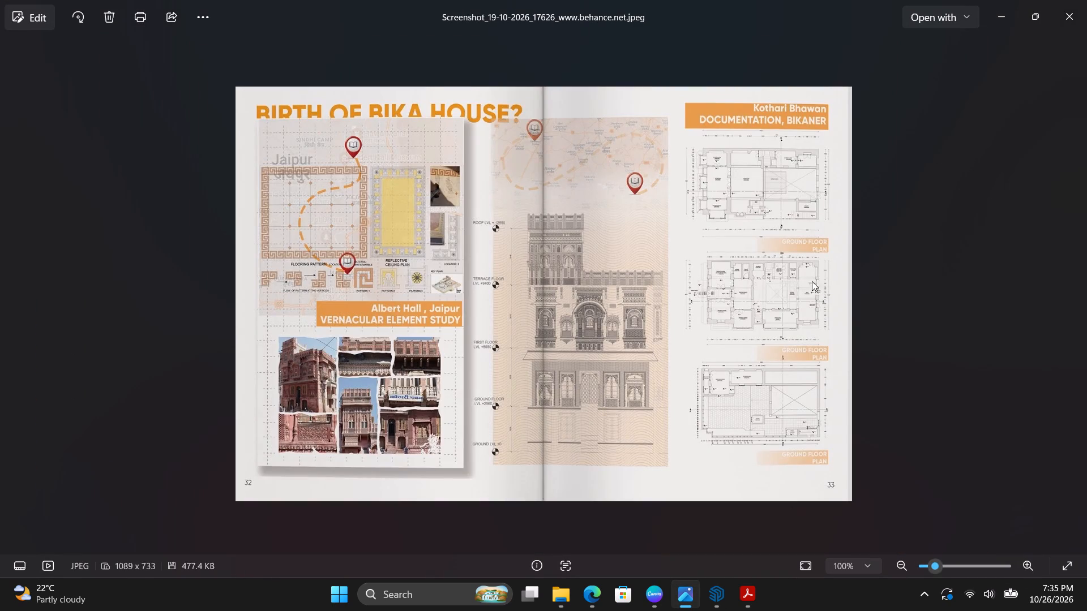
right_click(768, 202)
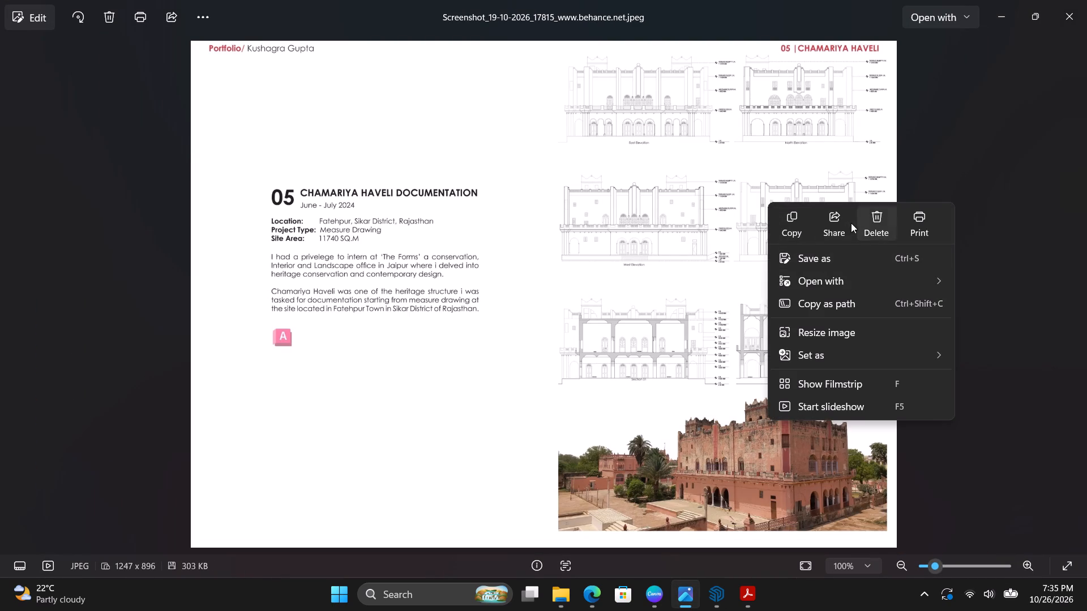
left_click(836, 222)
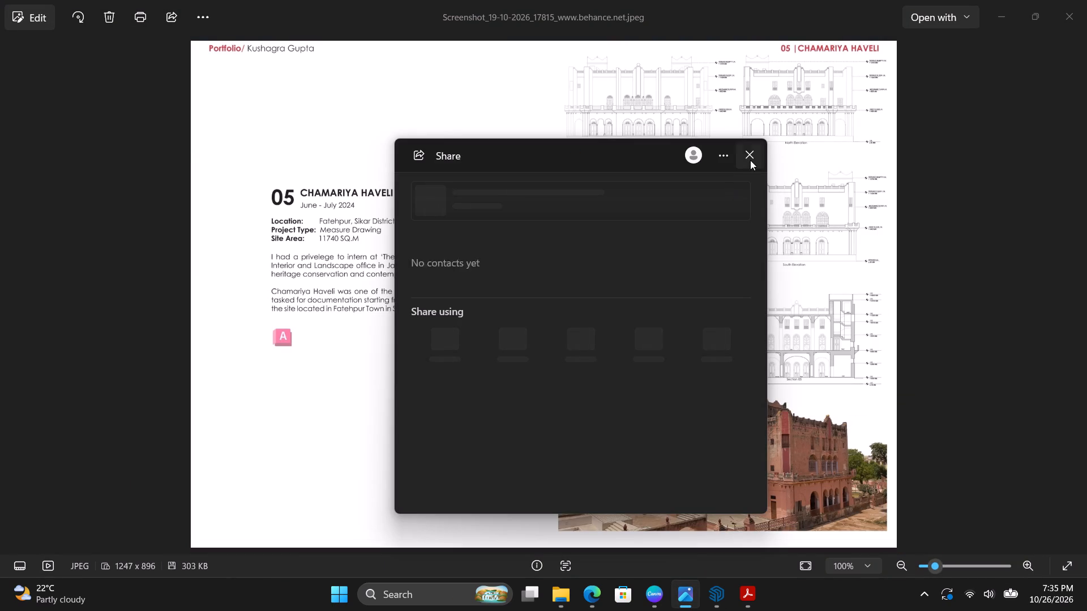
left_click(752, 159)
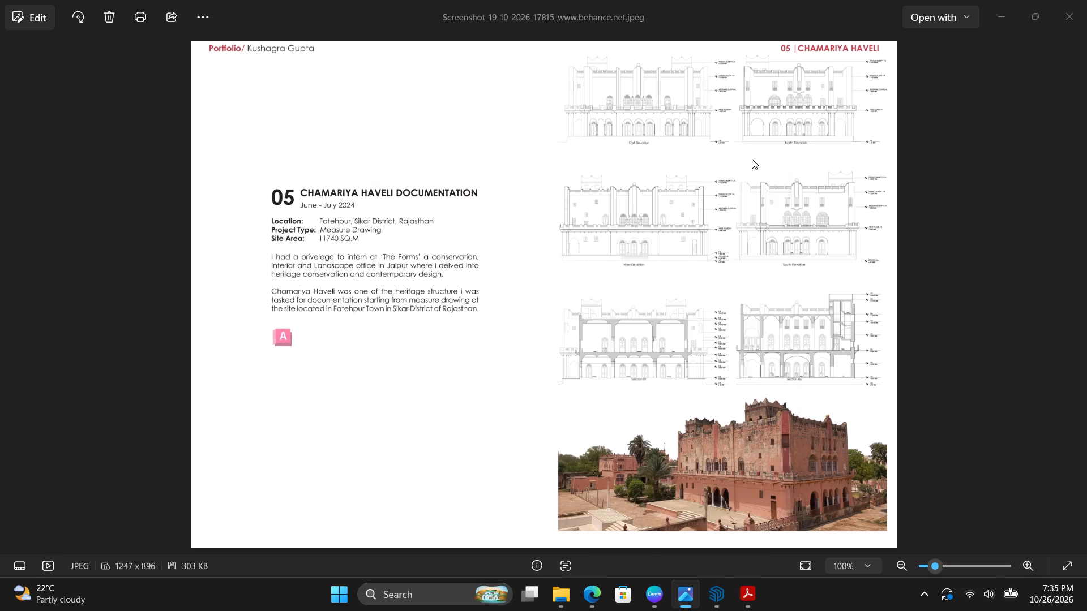
Open the available actions for the Chamariya Haveli documentation screenshot.
right_click(754, 162)
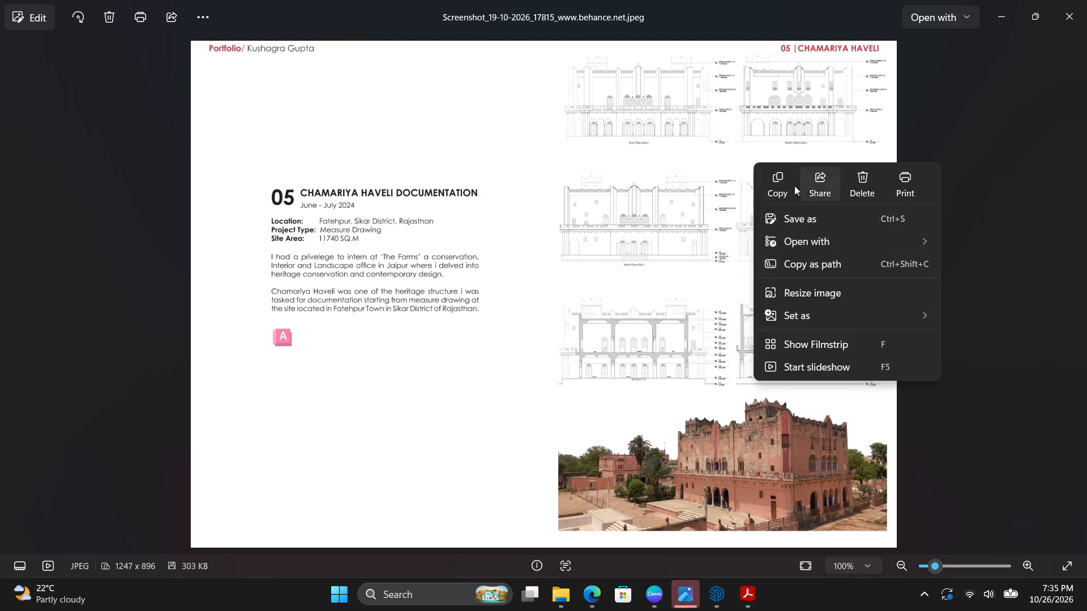
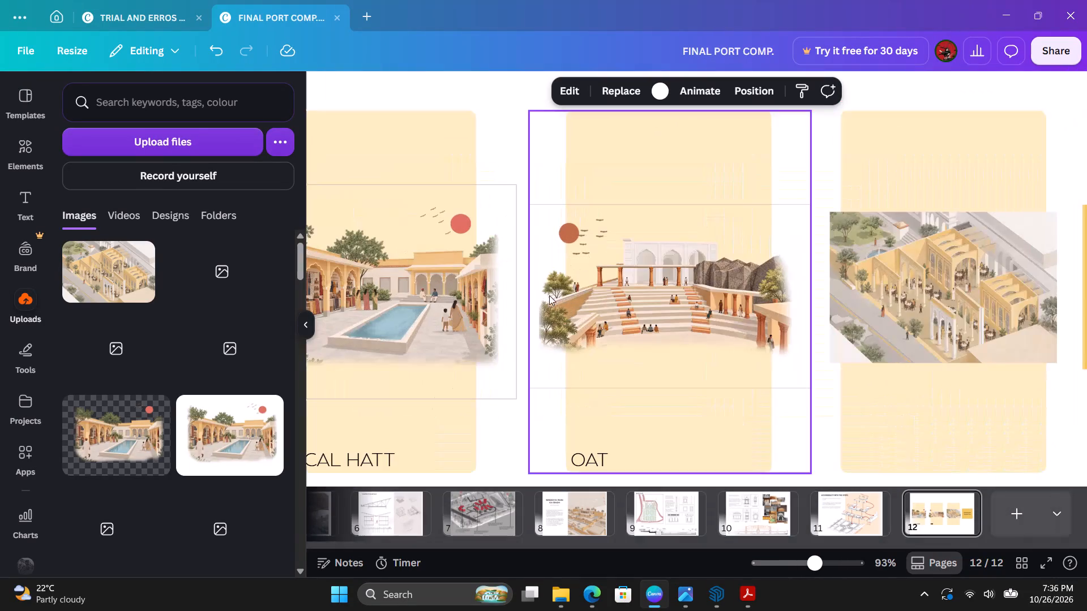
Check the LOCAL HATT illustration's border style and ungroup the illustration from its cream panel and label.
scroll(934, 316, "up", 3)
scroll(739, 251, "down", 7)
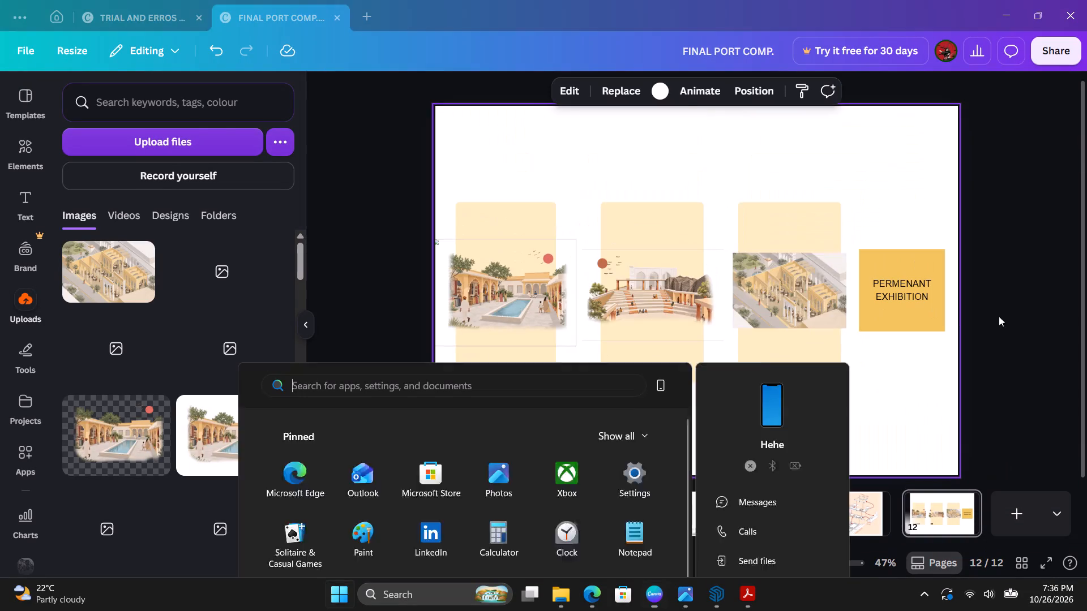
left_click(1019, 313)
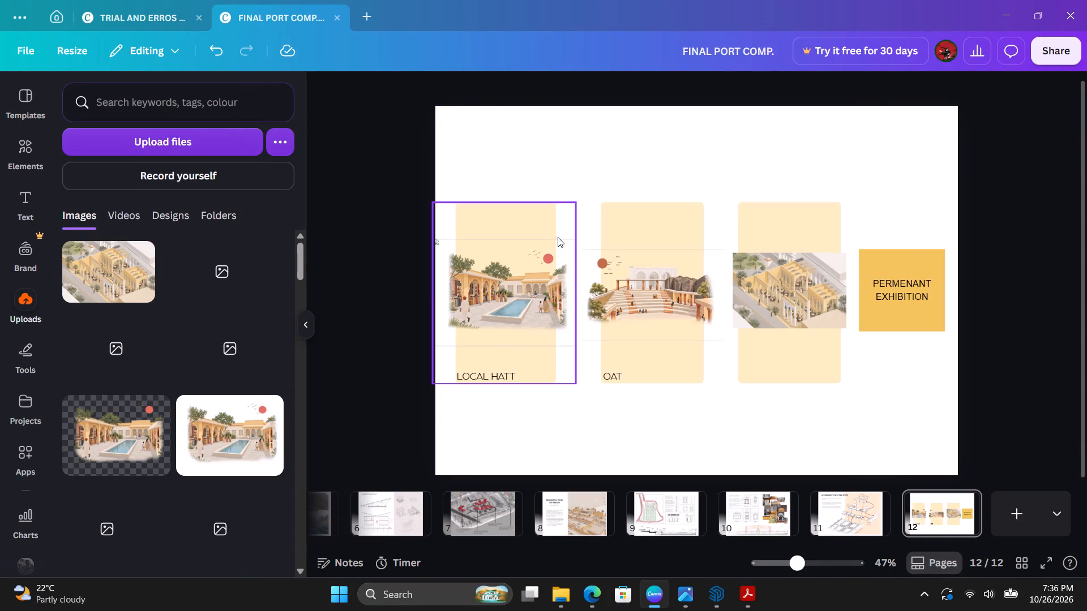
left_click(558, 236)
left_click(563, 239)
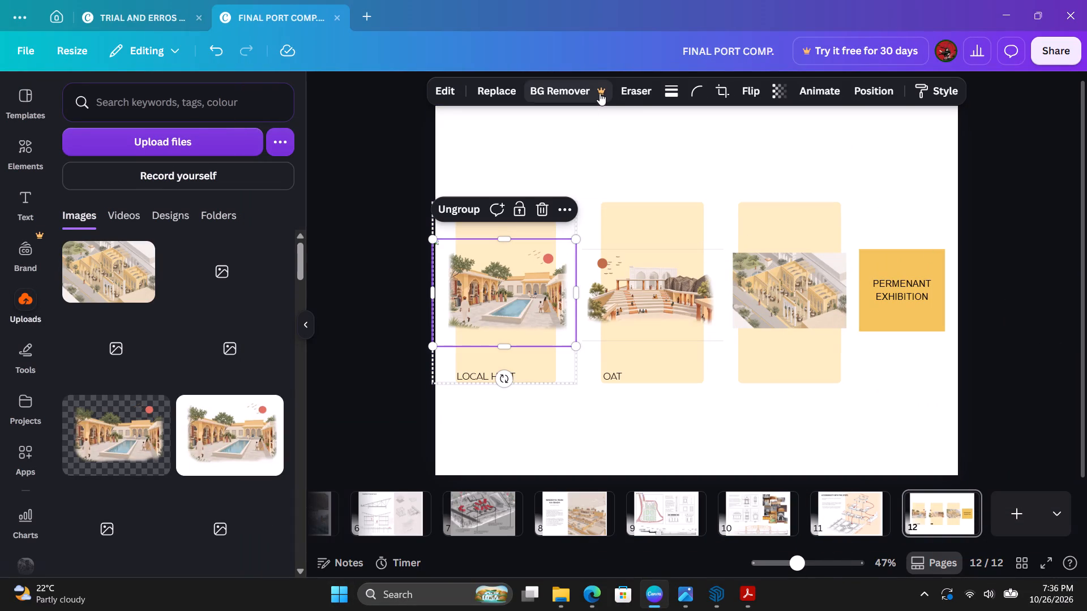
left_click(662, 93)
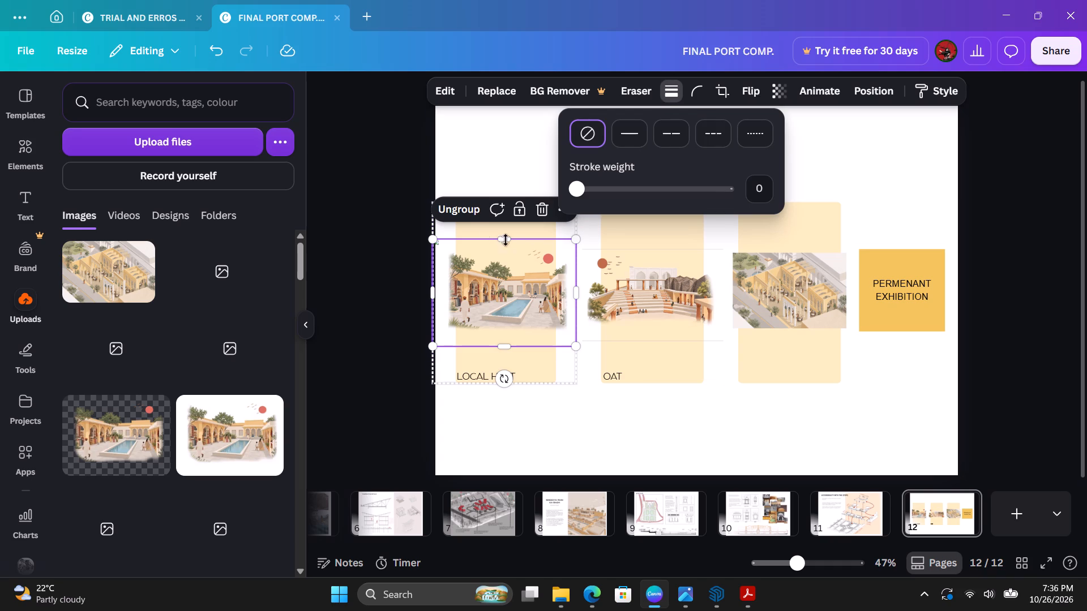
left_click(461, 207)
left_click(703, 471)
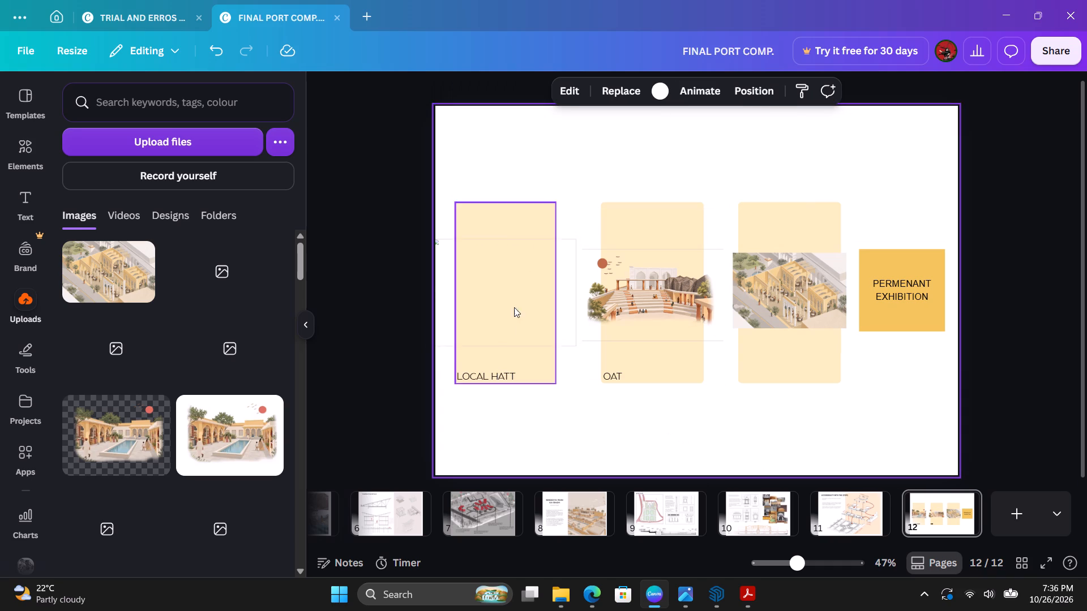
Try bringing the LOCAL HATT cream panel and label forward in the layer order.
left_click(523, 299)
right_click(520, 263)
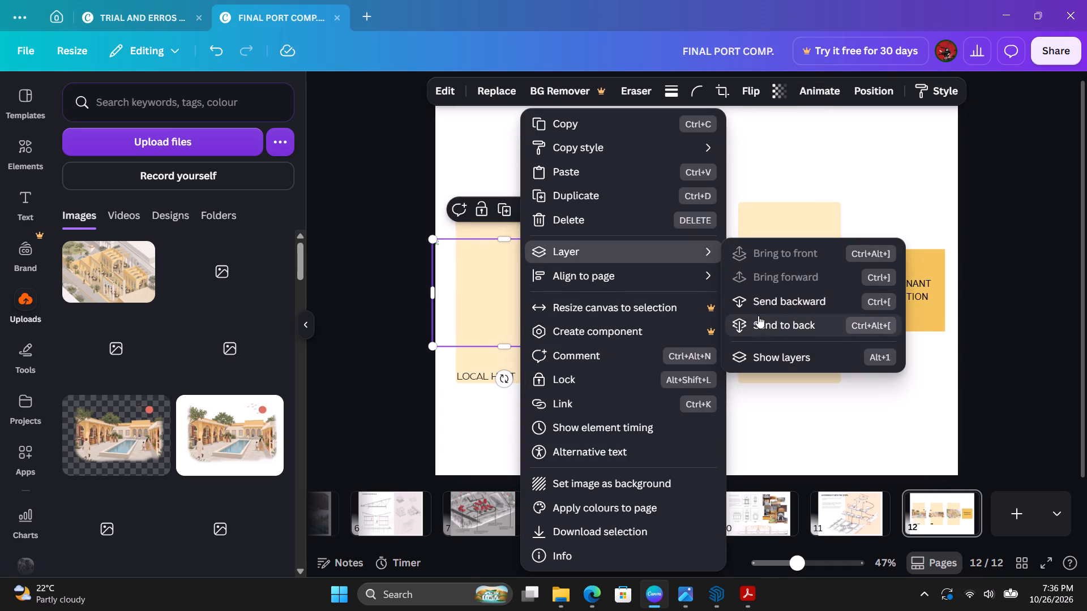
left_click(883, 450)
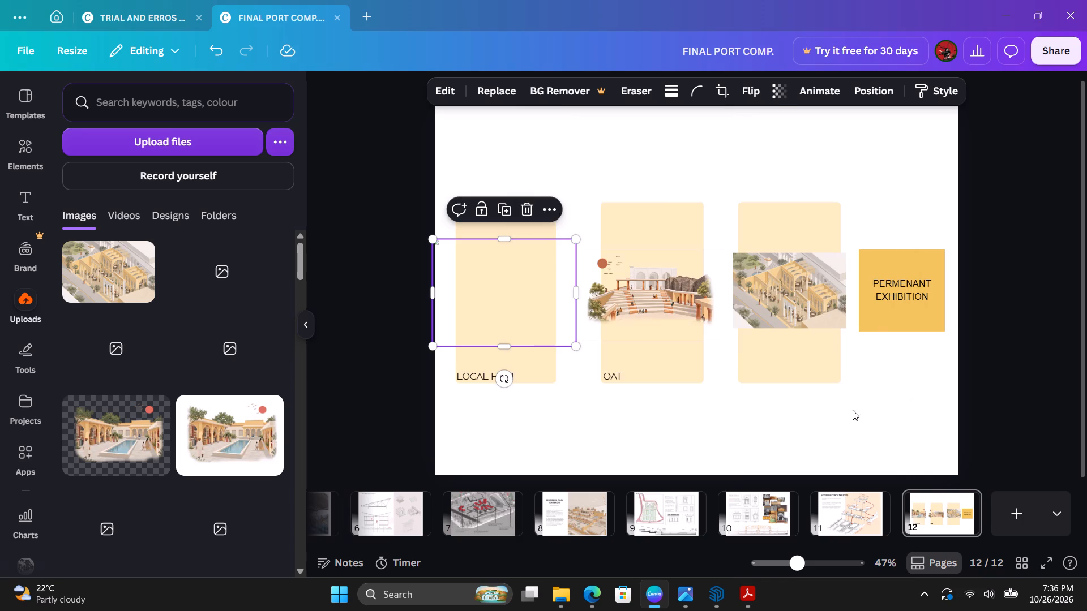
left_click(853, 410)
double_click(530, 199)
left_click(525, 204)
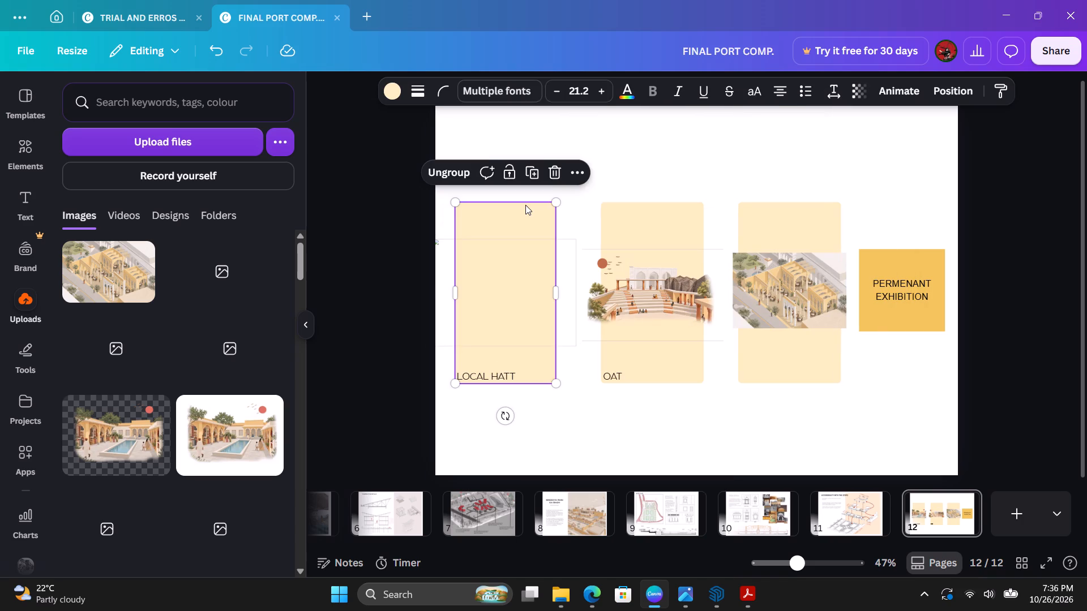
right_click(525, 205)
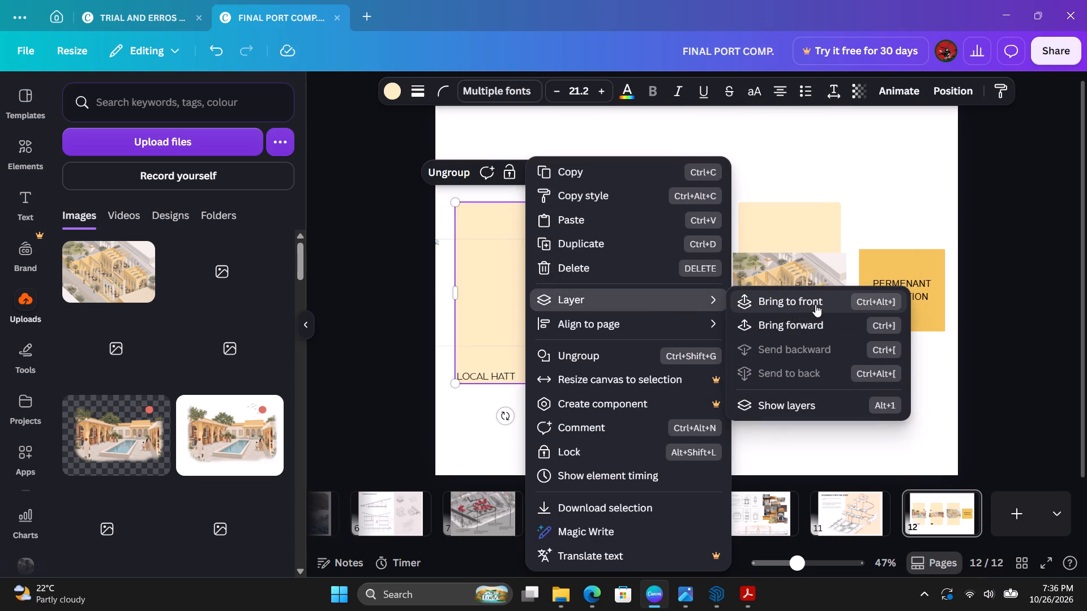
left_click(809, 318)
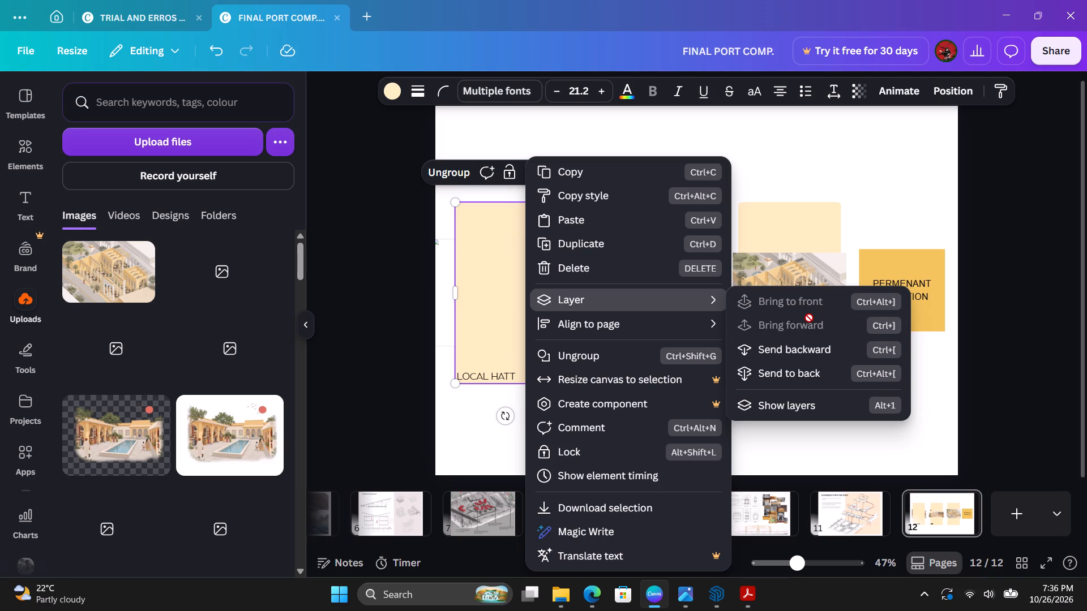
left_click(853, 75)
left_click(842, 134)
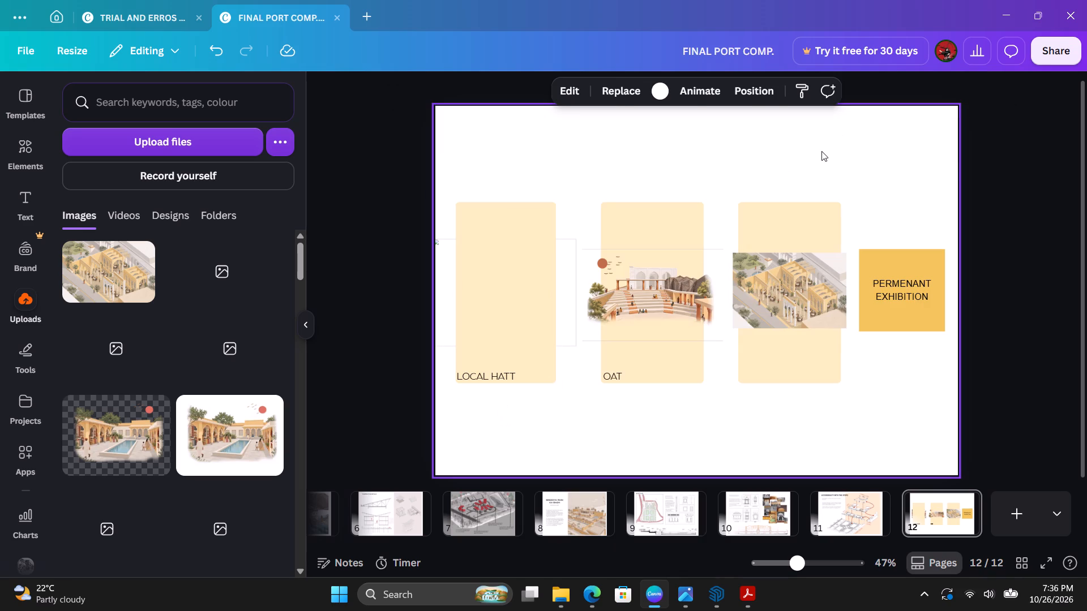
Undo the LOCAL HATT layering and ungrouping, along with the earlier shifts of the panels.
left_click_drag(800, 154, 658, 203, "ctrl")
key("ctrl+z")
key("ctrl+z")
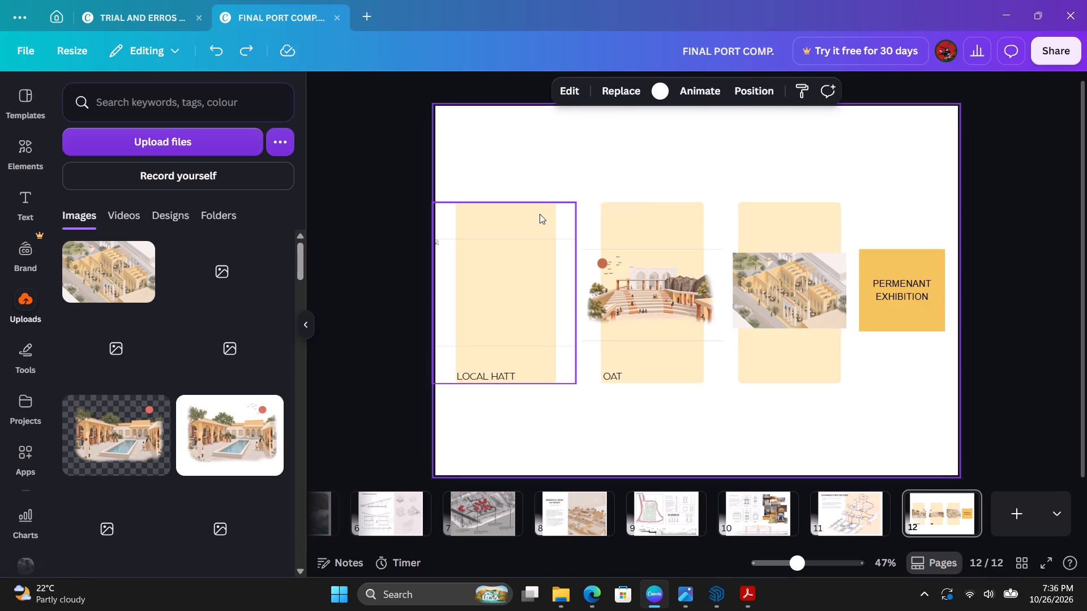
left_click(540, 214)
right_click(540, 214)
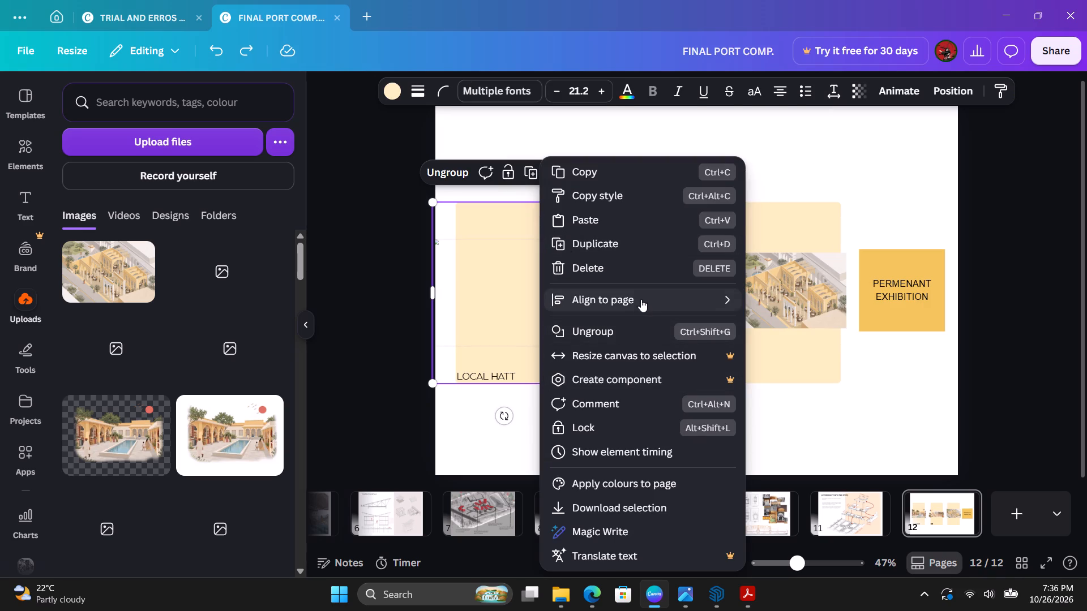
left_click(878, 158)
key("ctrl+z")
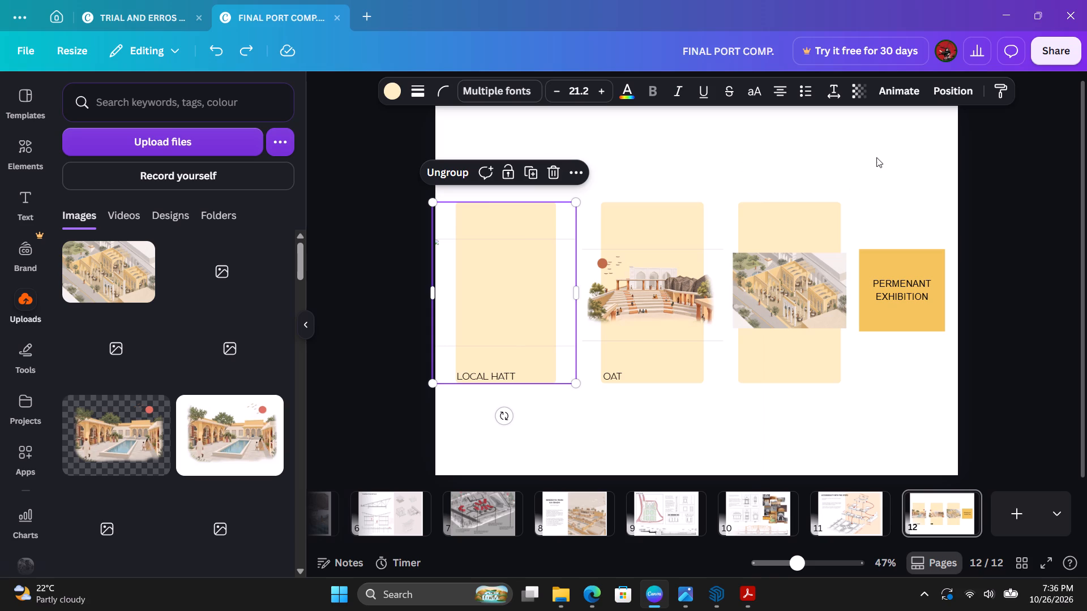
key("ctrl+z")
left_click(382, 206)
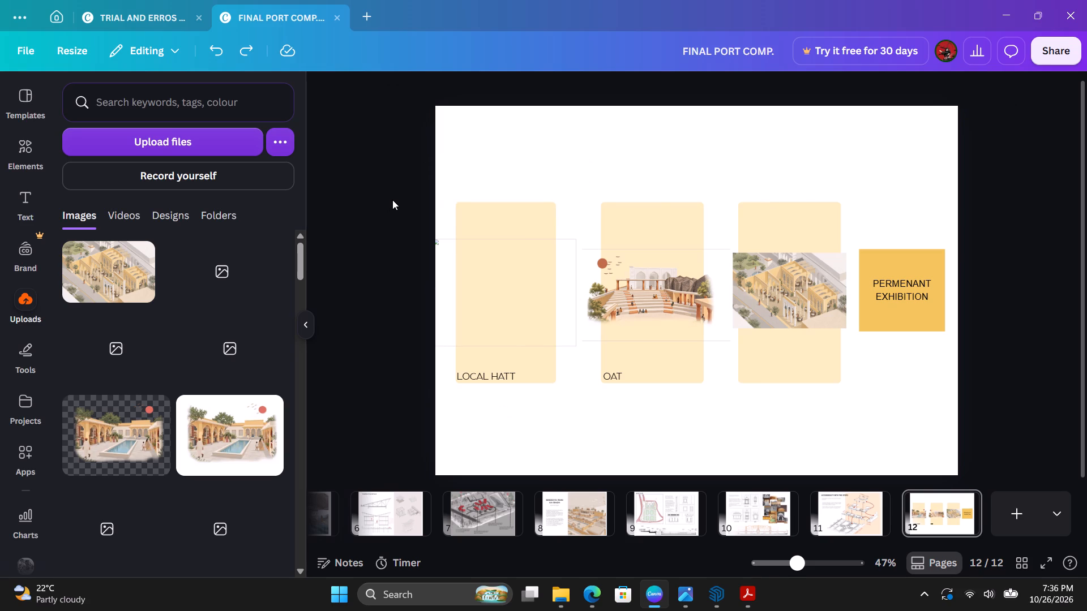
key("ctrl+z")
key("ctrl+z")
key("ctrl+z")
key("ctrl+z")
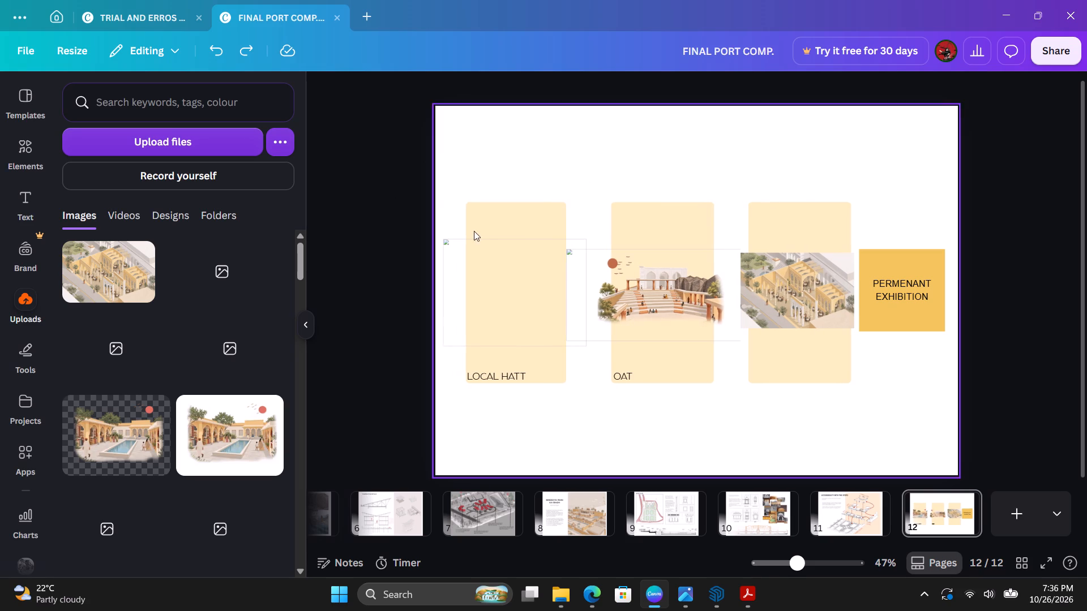
Collapse the uploads sidebar, reload the FINAL PORT COMP. design and return to page 12.
left_click(489, 243)
left_click(391, 264)
left_click(292, 325)
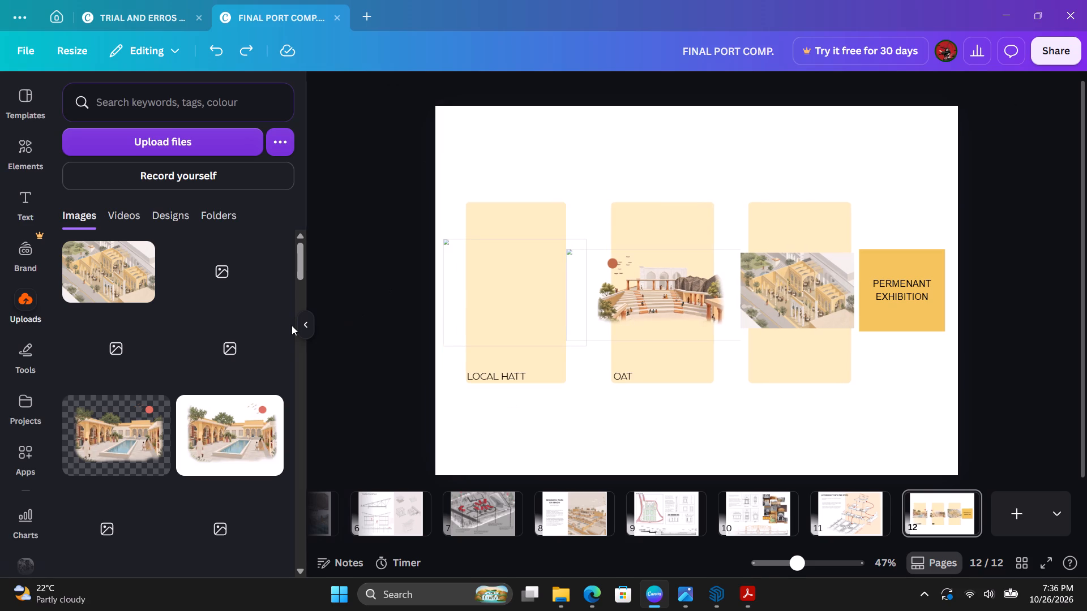
left_click(301, 325)
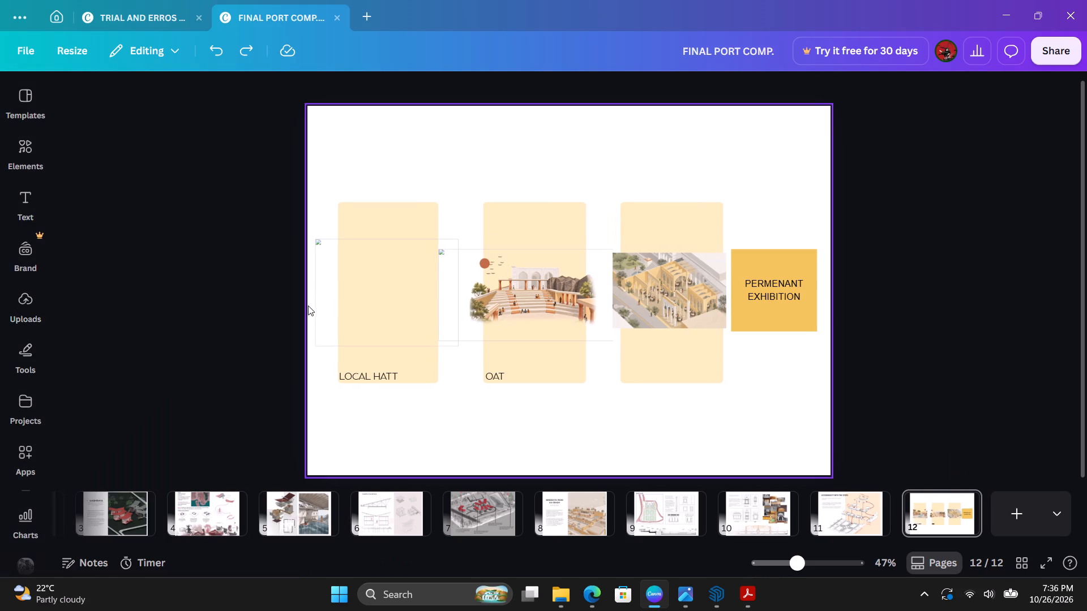
key("ctrl+r")
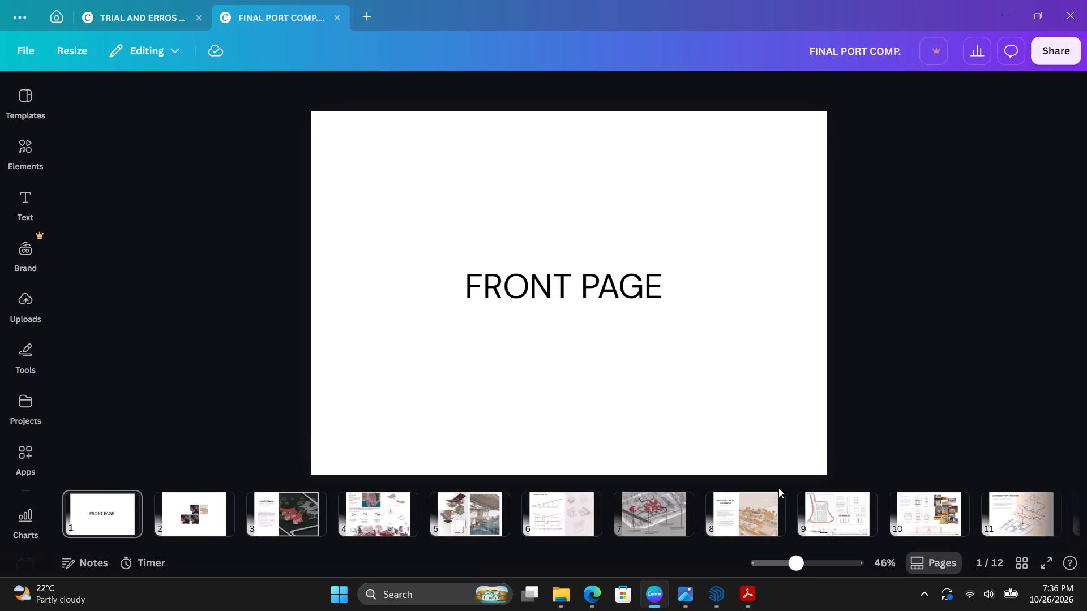
left_click_drag(703, 543, 934, 544)
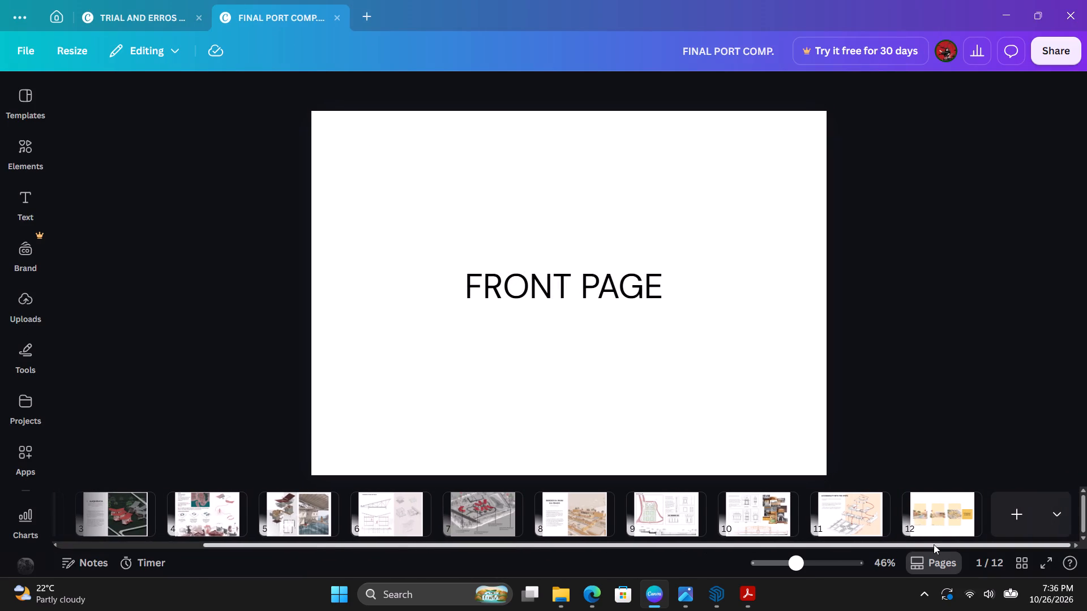
left_click(933, 517)
left_click(880, 392)
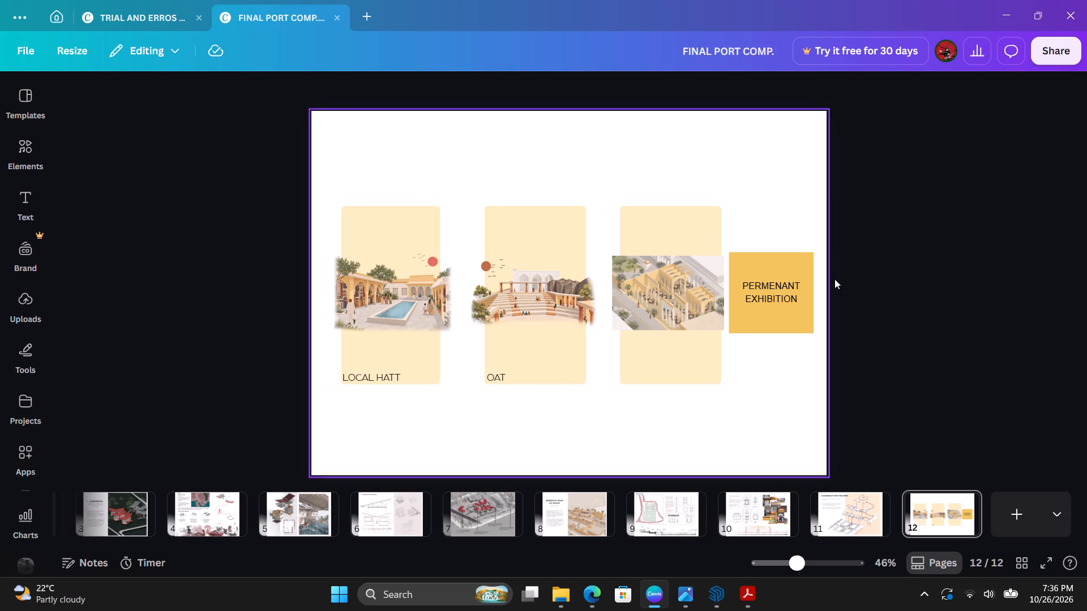
Nudge the grouped OAT panel, illustration and label slightly left, closer to the LOCAL HATT panel.
left_click(695, 289)
left_click(886, 348)
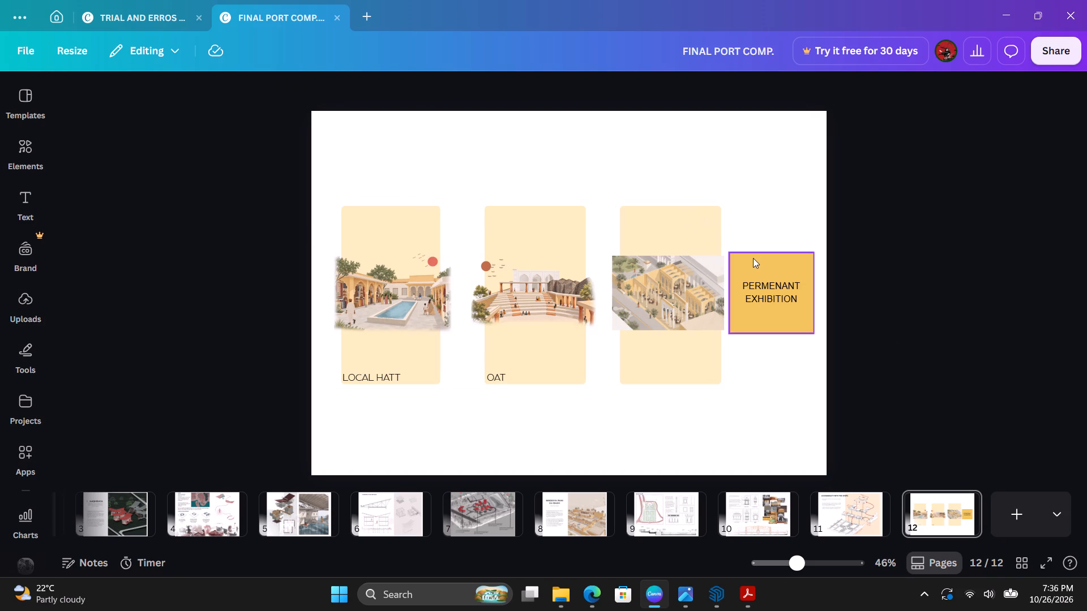
left_click_drag(575, 190, 539, 277)
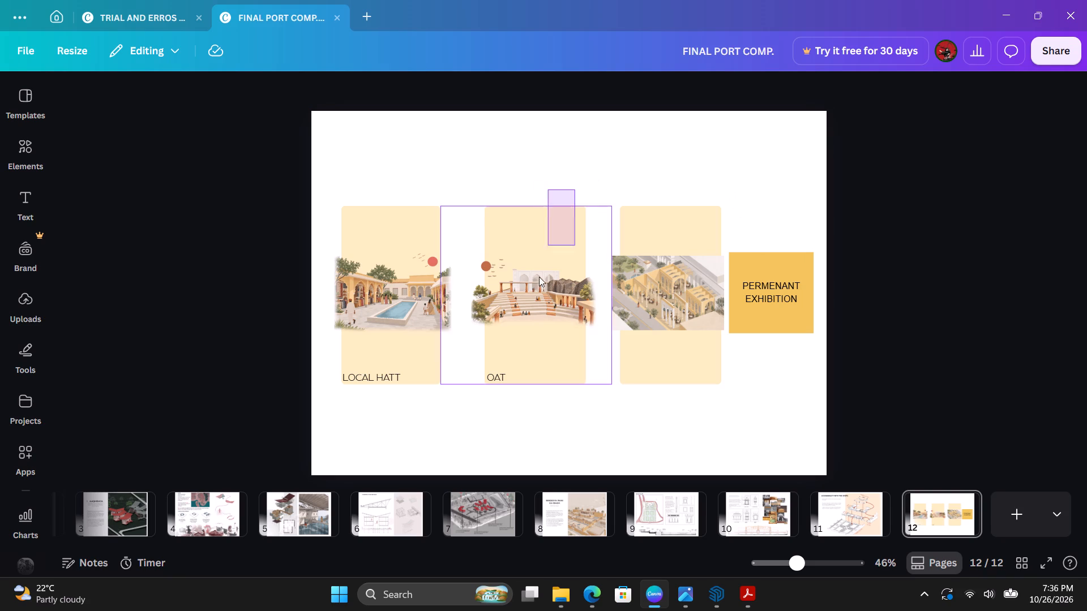
left_click_drag(539, 277, 521, 359)
left_click(498, 383)
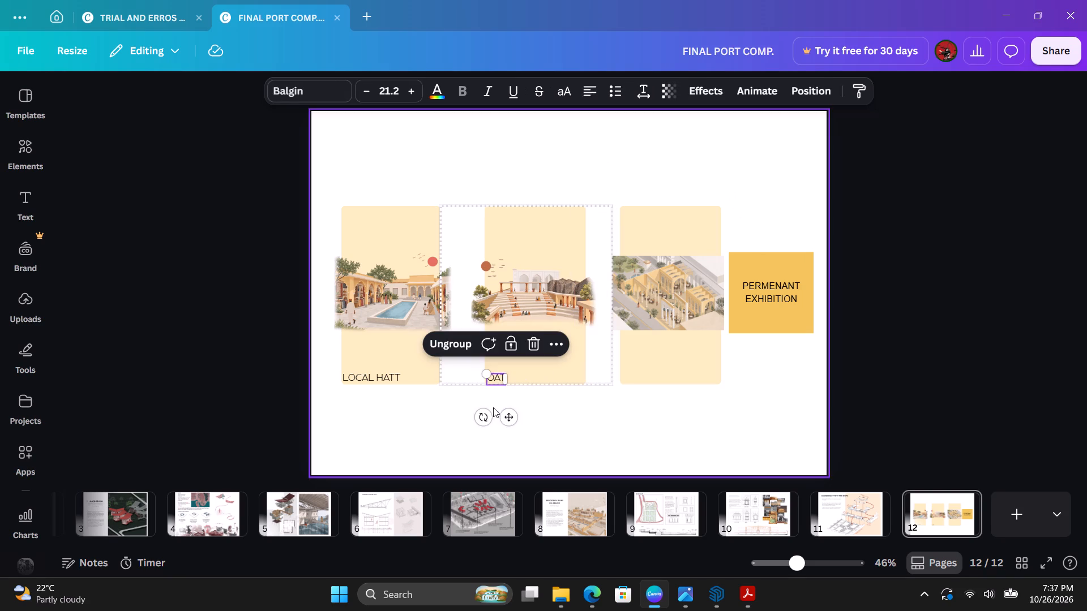
left_click(591, 416)
left_click_drag(558, 407, 470, 223)
key("Left")
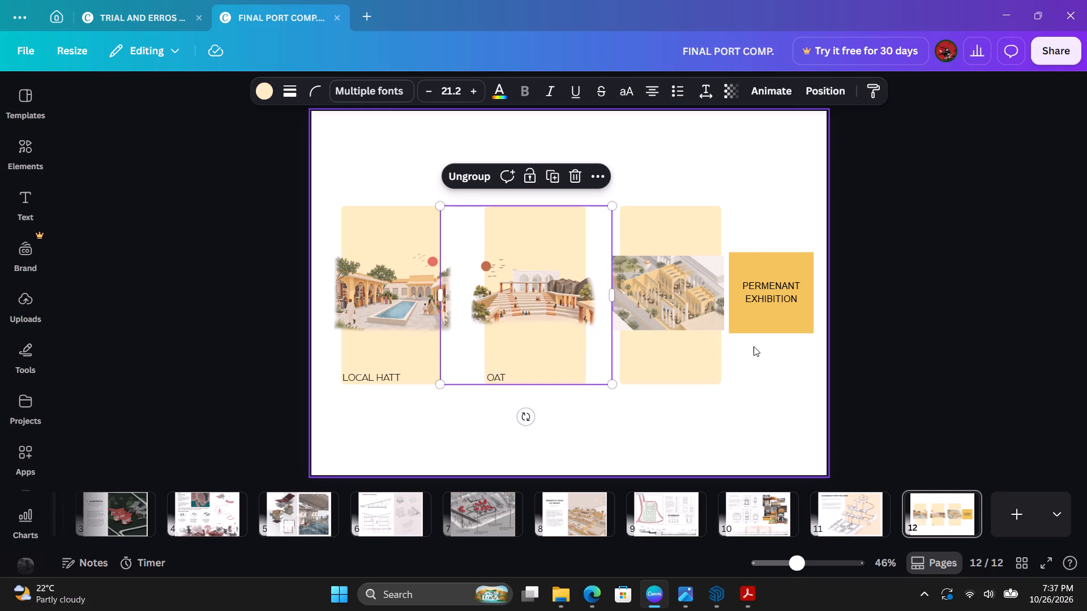
key("Left")
key("Left")
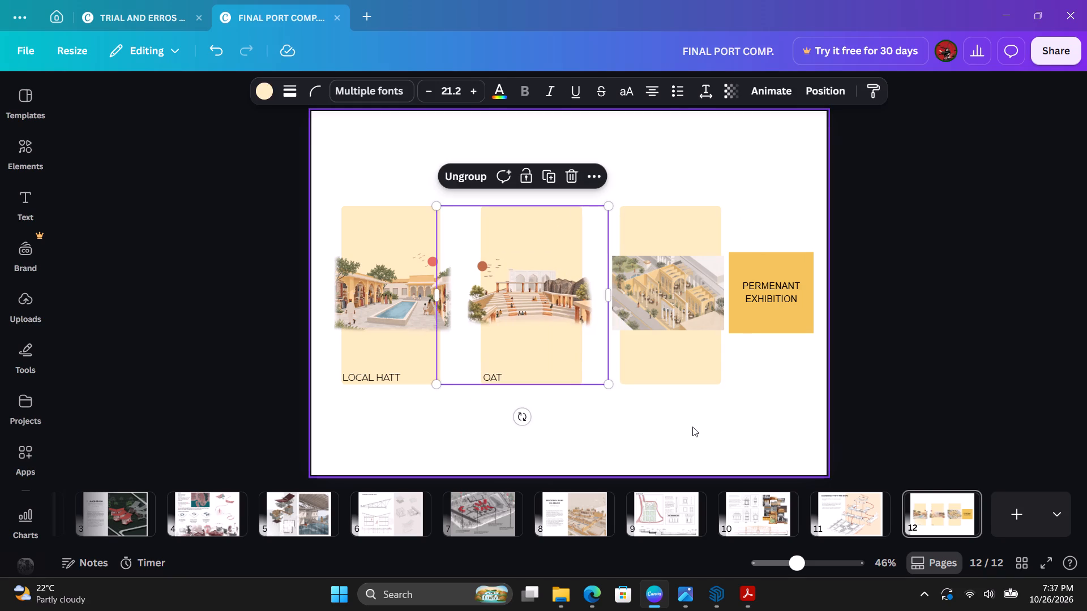
Nudge the third cream panel slightly left beneath its illustration to even out the panel spacing.
left_click(692, 427)
left_click_drag(690, 421, 667, 341)
key("Left")
key("Left")
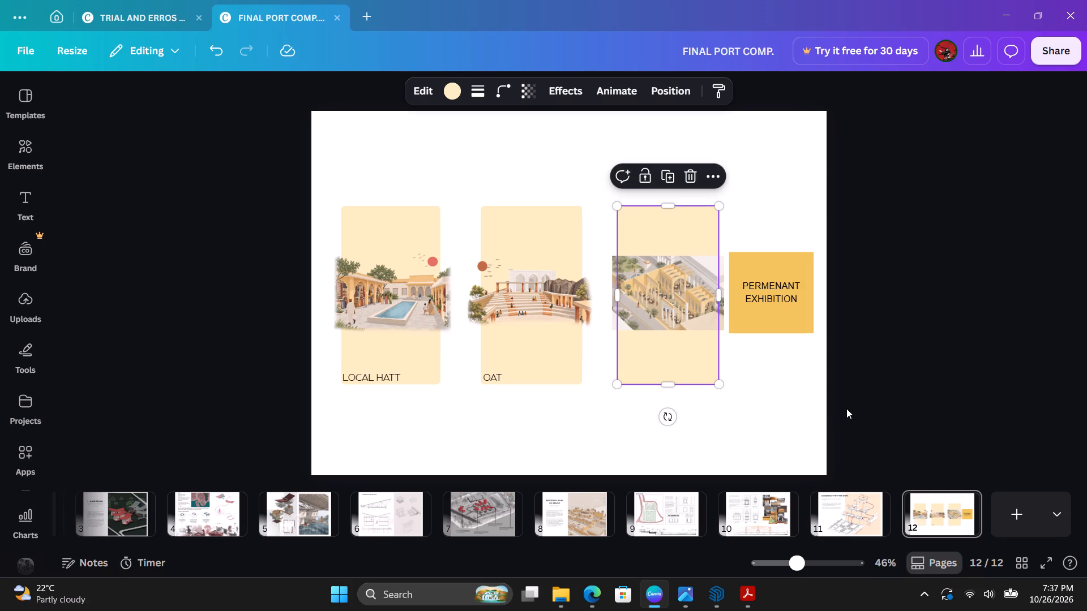
key("Right")
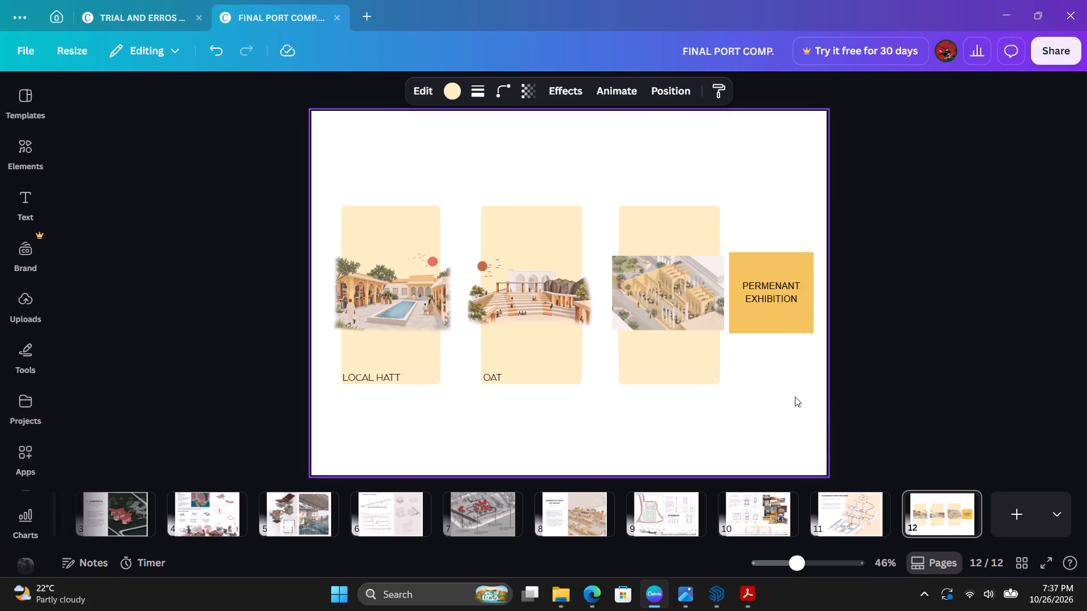
Group the three cream panels with their illustrations and labels, and nudge the group left away from the PERMENANT EXHIBITION box.
left_click(704, 445)
left_click_drag(682, 431, 375, 262)
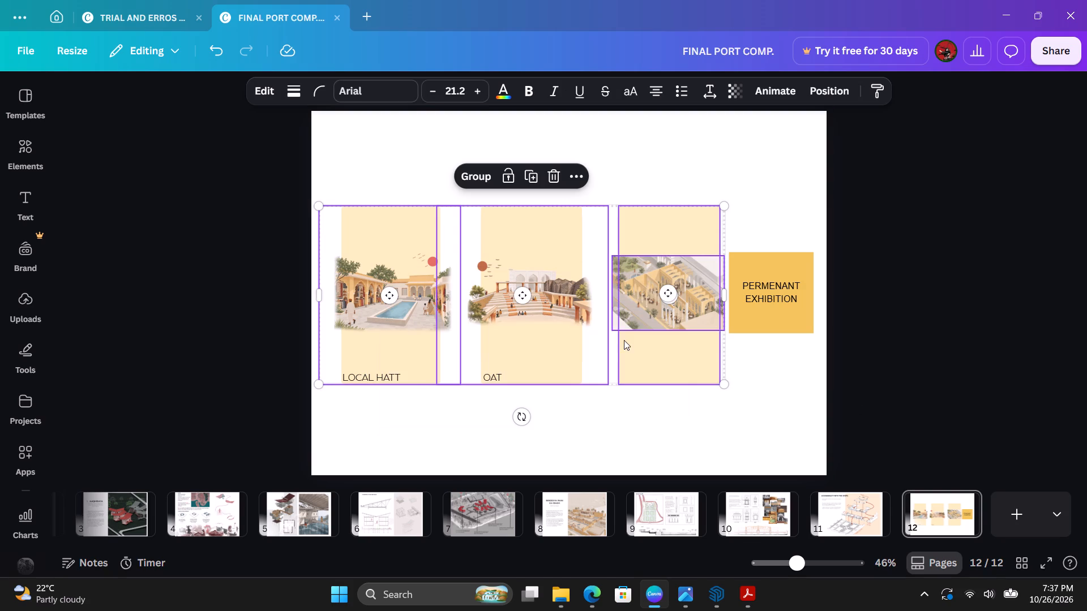
left_click(470, 178)
key("Left")
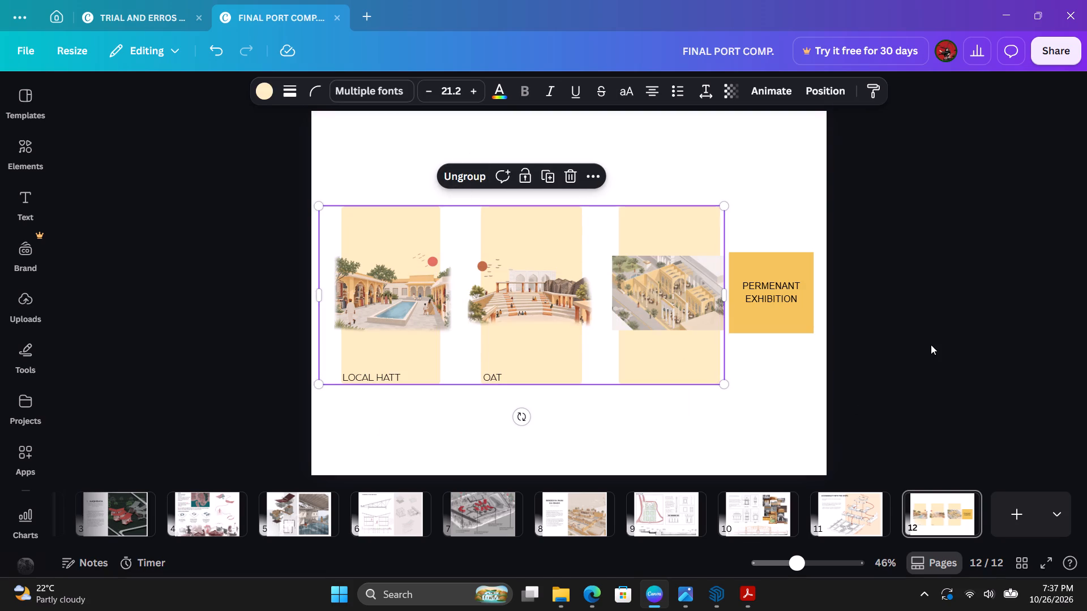
key("Left")
left_click(897, 351)
left_click(665, 338)
key("Left")
key("Left")
key("Left")
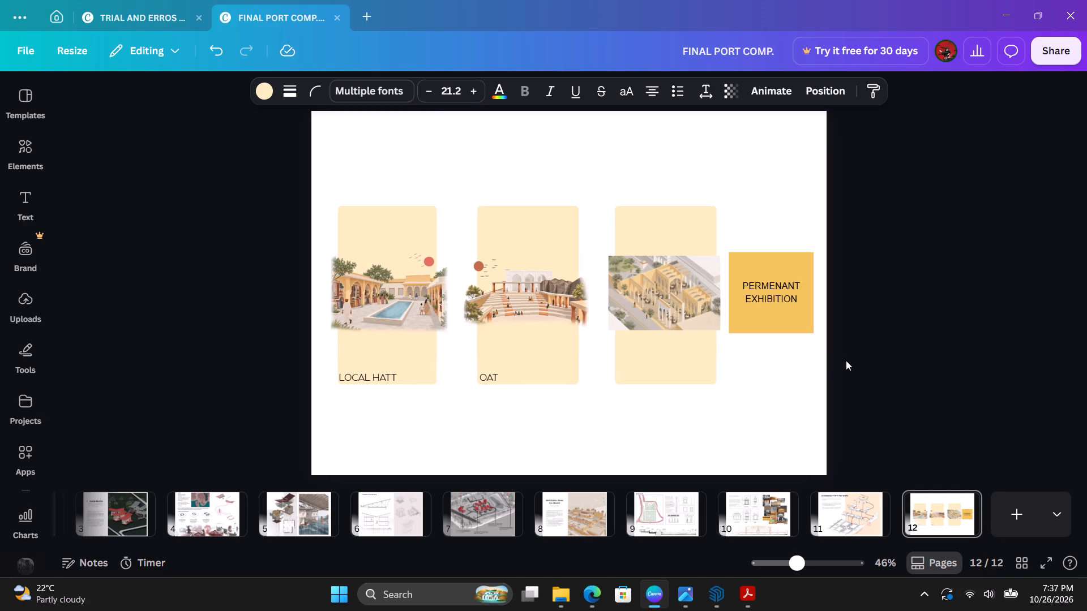
key("Left")
left_click(874, 353)
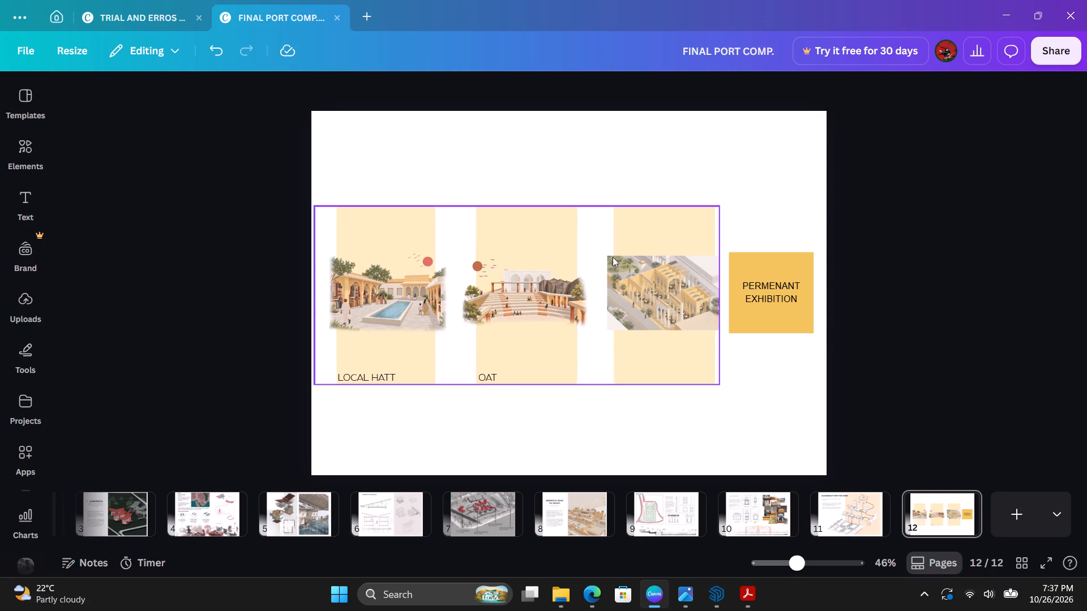
left_click(609, 256)
left_click(888, 299)
Duplicate the OAT label and place the copy at the bottom of the third cream panel, level with the other labels.
left_click(471, 413)
double_click(490, 378)
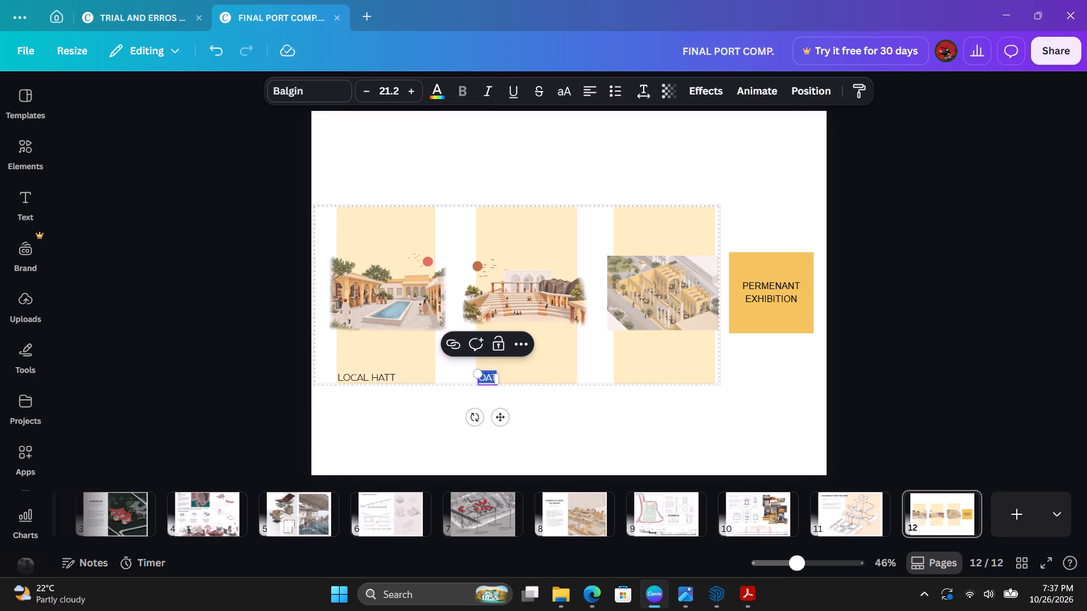
left_click(544, 427)
double_click(493, 379)
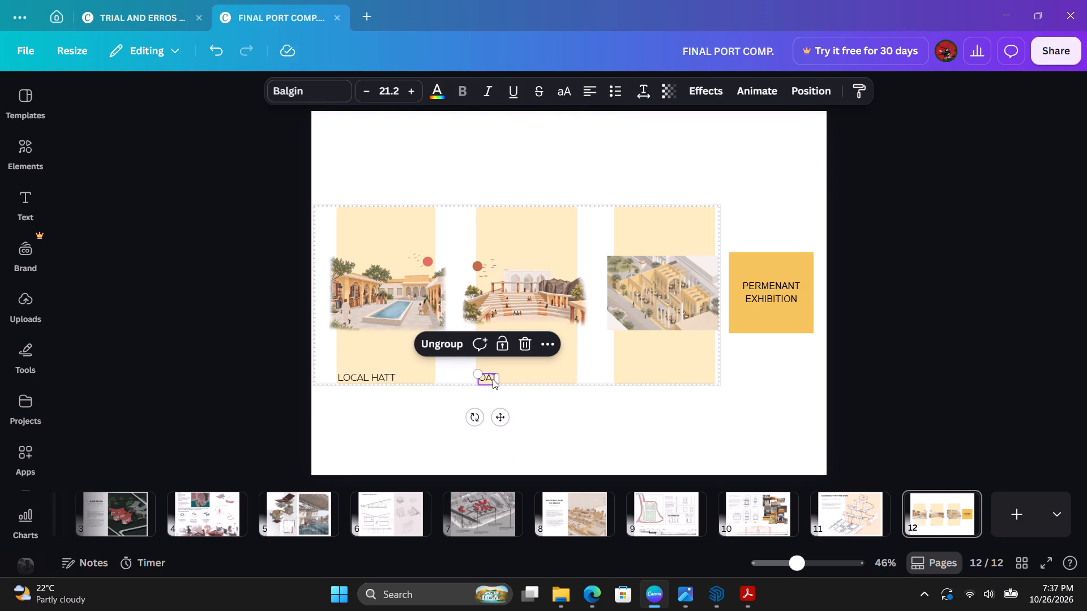
key("ctrl+d")
left_click_drag(508, 424, 605, 416)
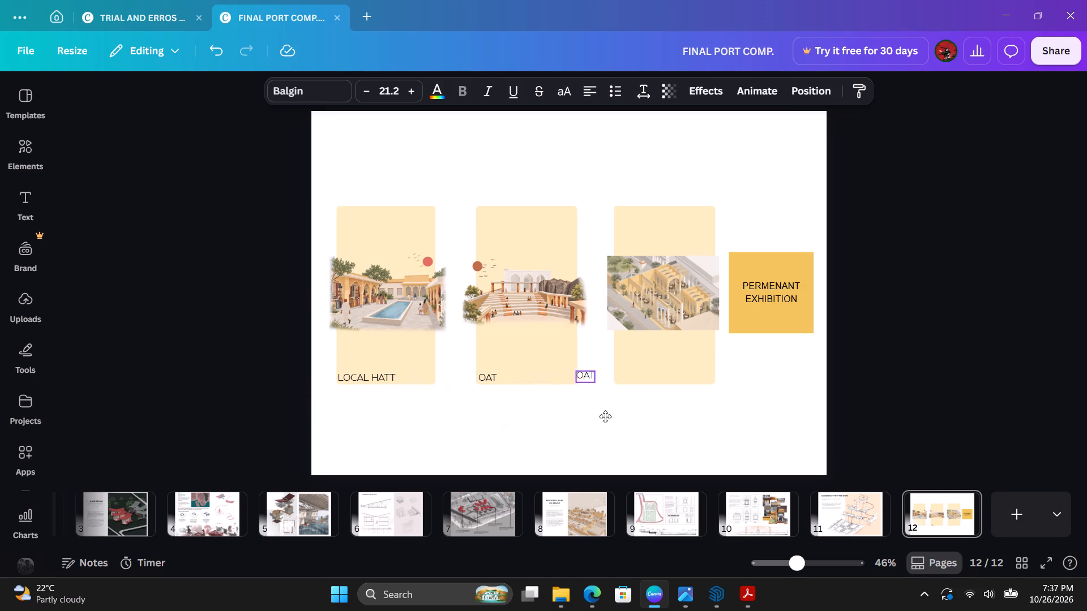
left_click_drag(605, 416, 644, 416)
left_click(724, 431)
Replace the copied label's text with RESTAURANT and widen its text box so the word fits on one line.
double_click(623, 377)
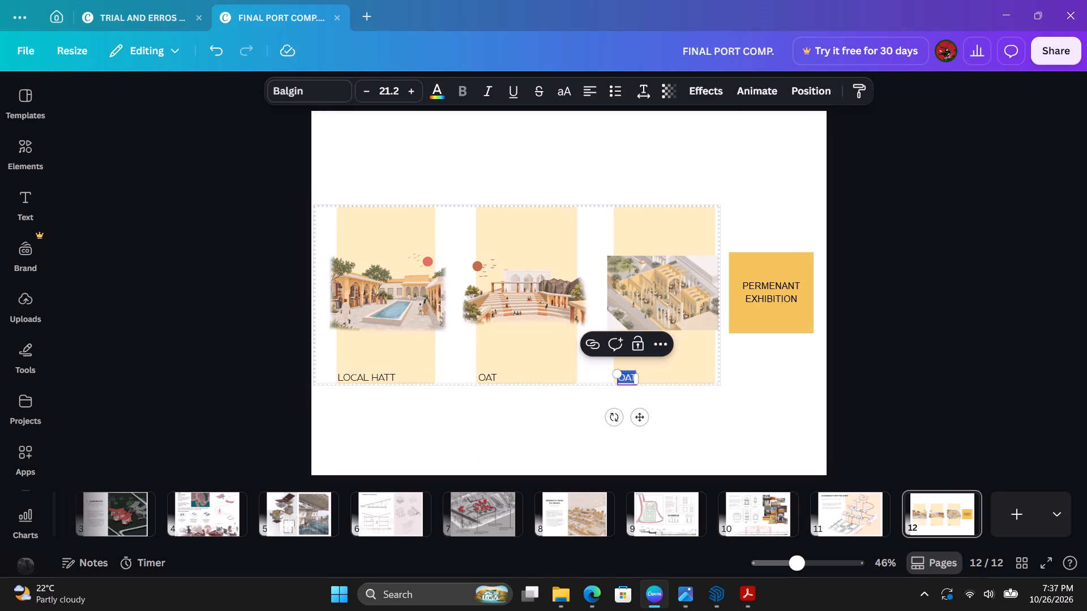
type("re")
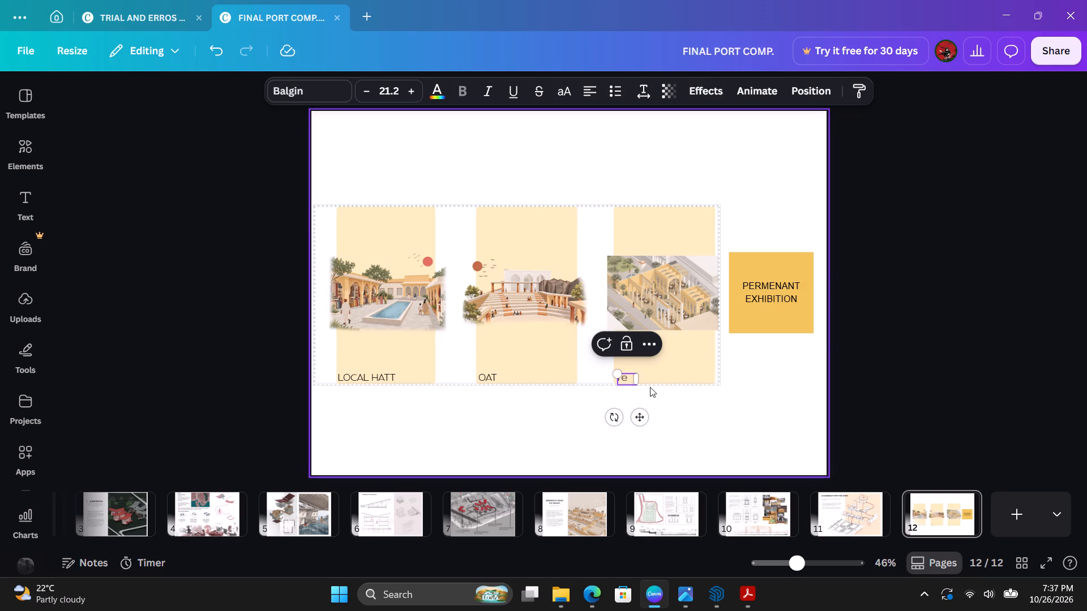
key("BackSpace")
key("BackSpace")
type("re")
key("BackSpace")
type("RESTAURANT")
key("Return")
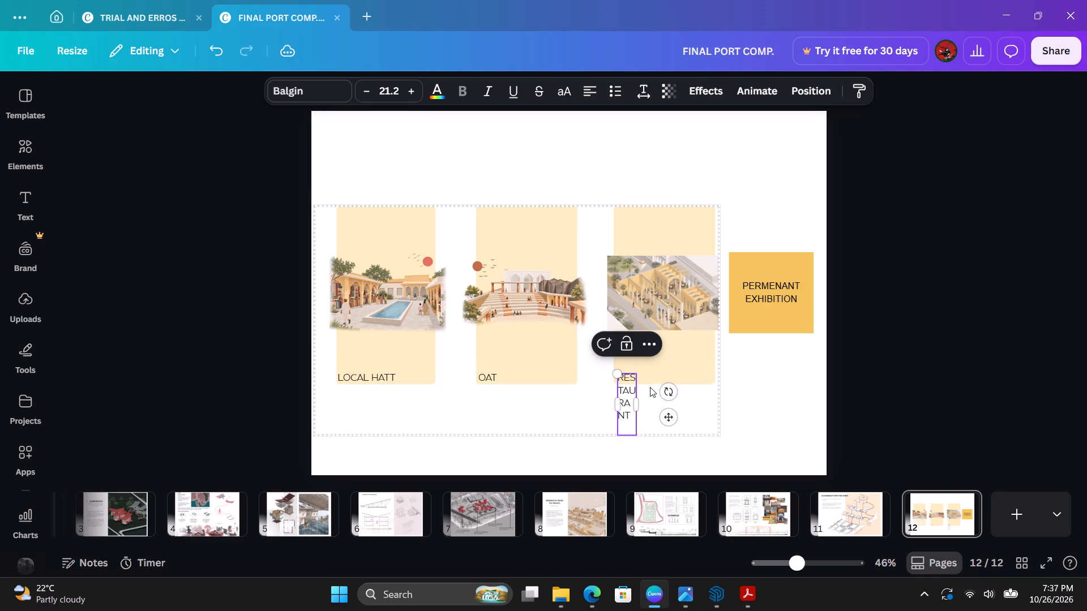
left_click_drag(641, 403, 689, 405)
left_click(789, 385)
Nudge the RESTAURANT label slightly left, closer to the third panel's left edge.
double_click(644, 376)
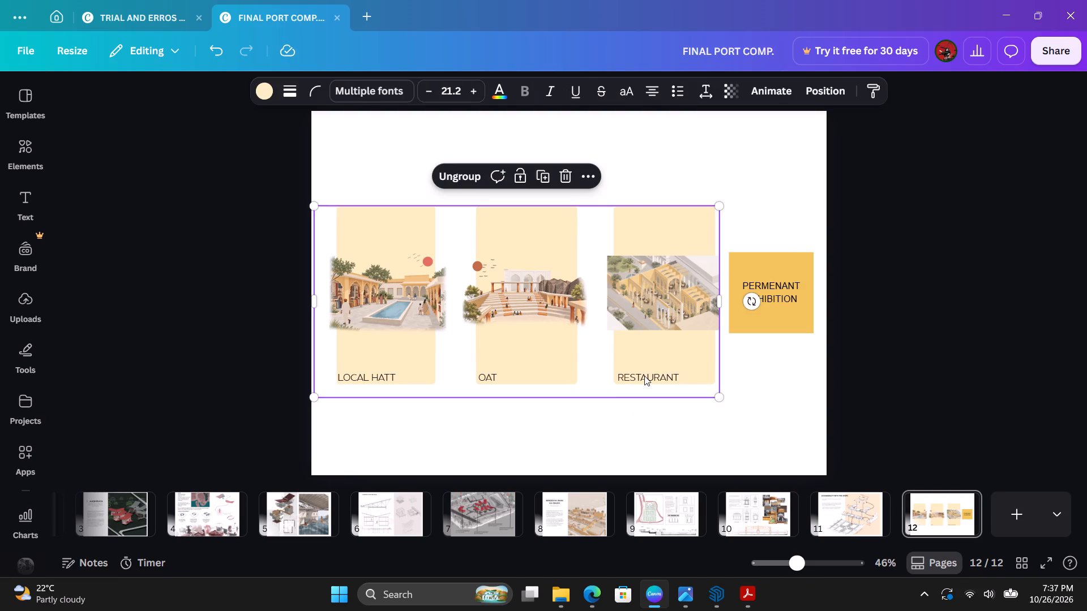
key("Left")
key("Left")
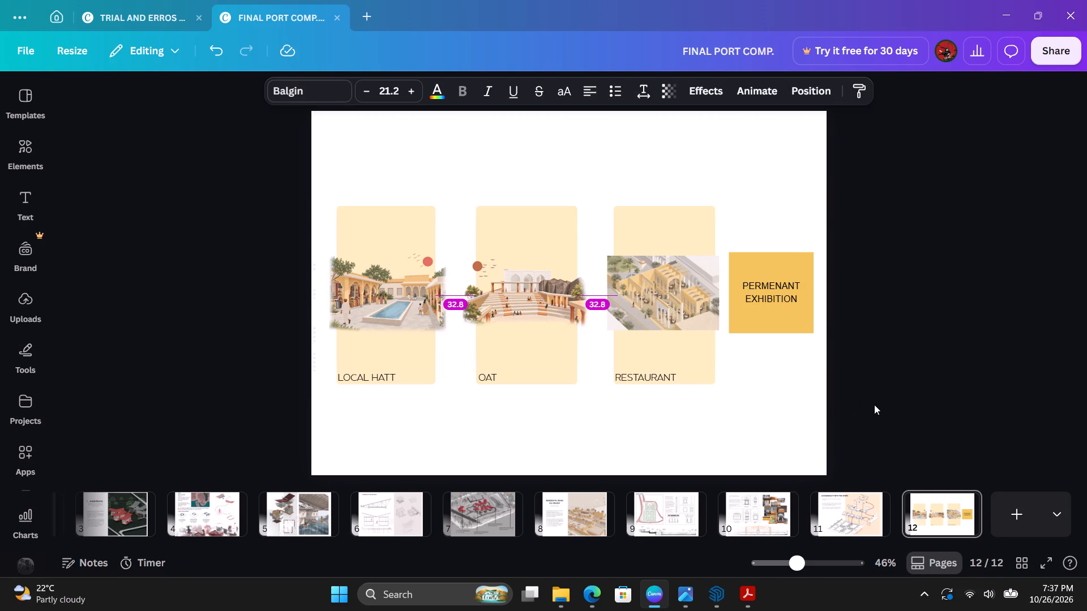
left_click(874, 405)
double_click(647, 383)
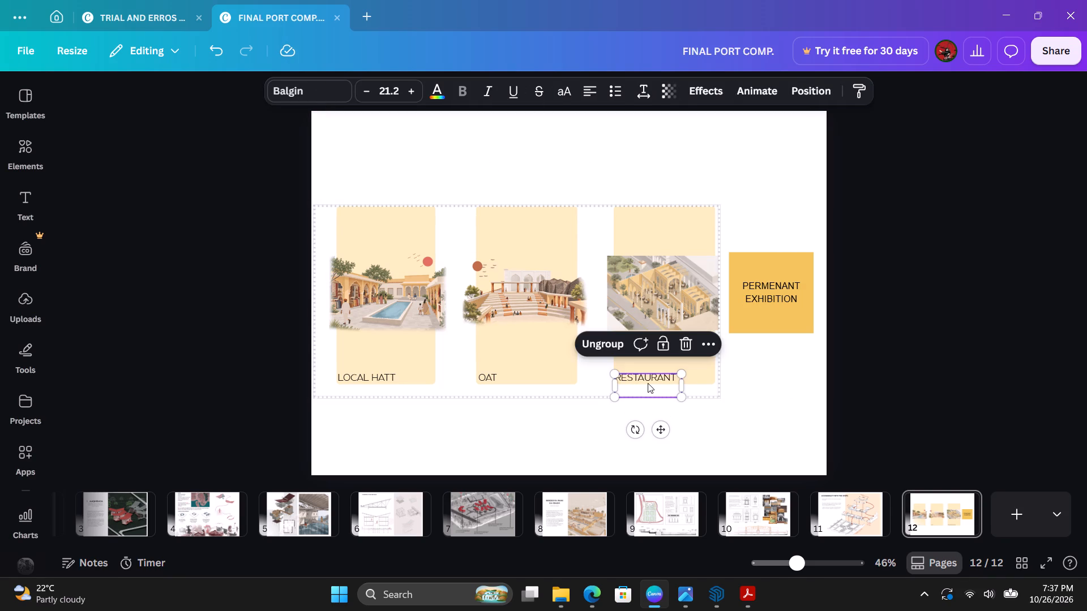
left_click(905, 401)
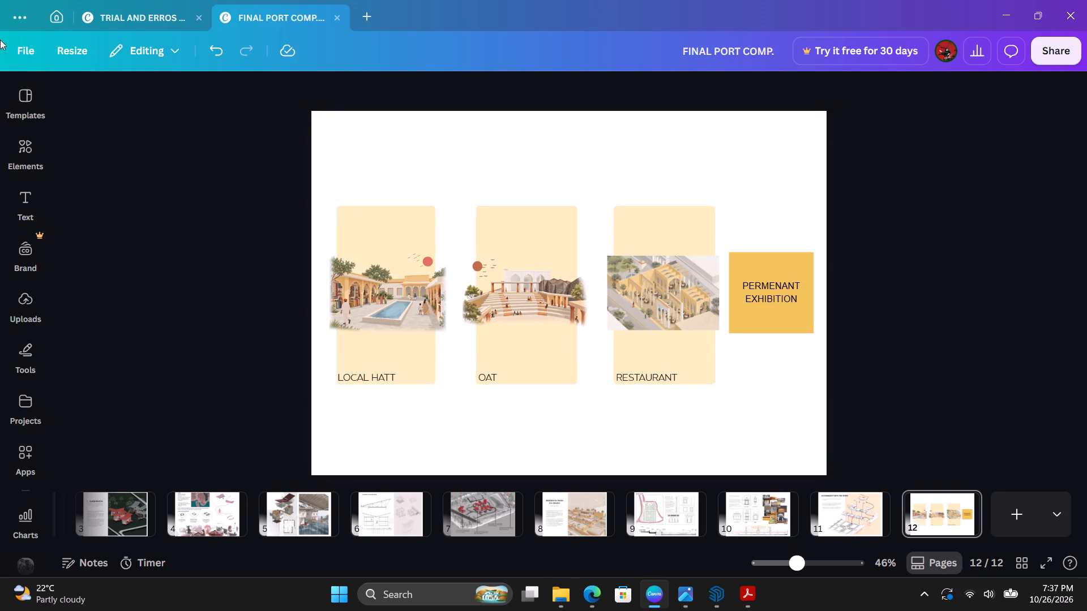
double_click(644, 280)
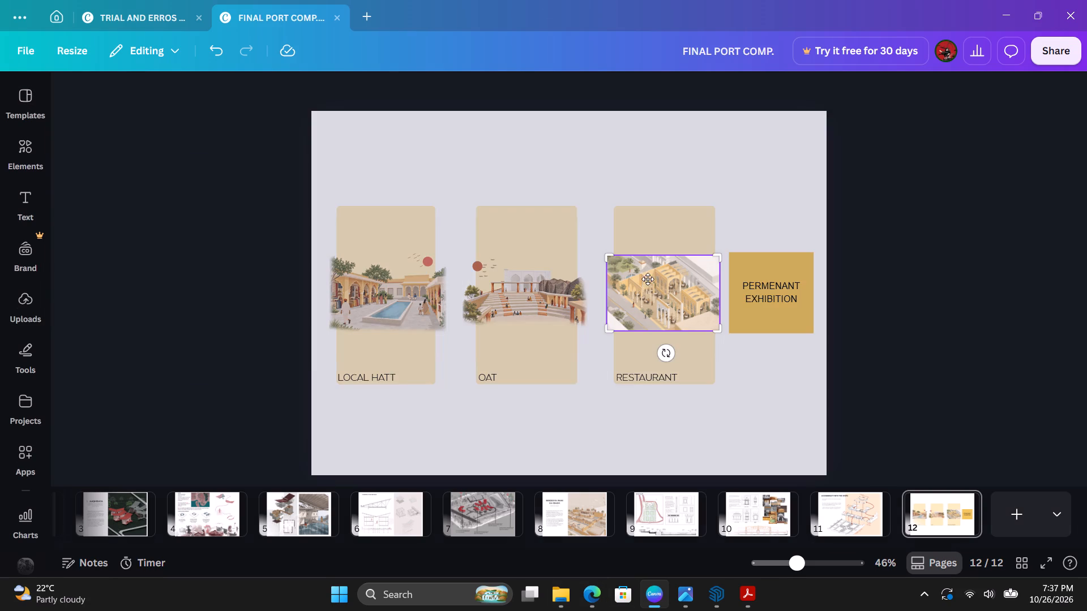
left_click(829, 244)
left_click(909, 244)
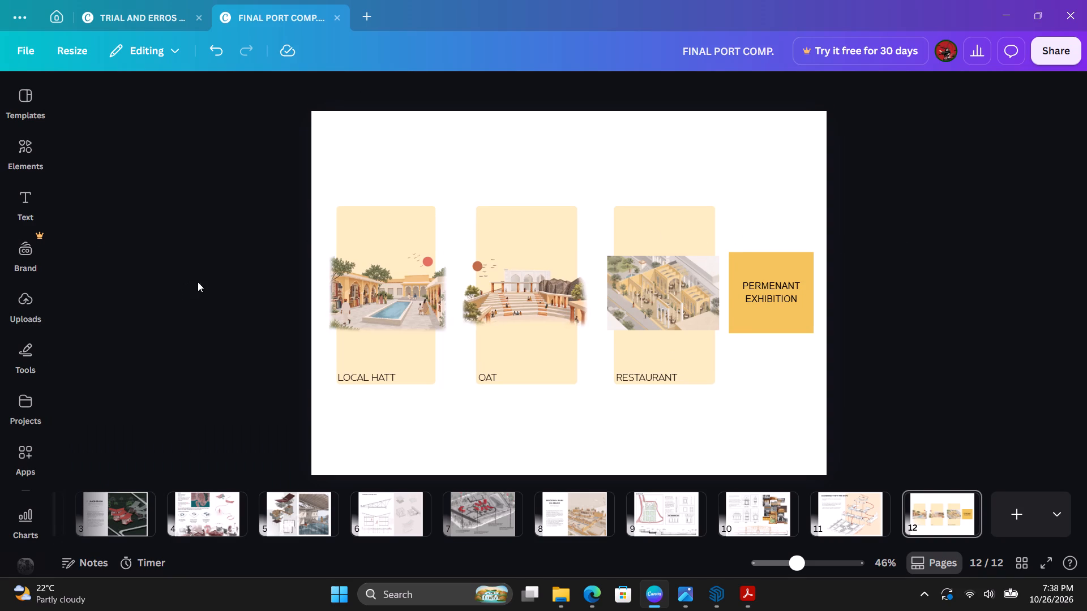
Switch to the QUICKIES folder in File Explorer and open the Isometric Rajasthani Courtyard Restaurant (1) image in Adobe Photoshop 2026.
left_click(566, 606)
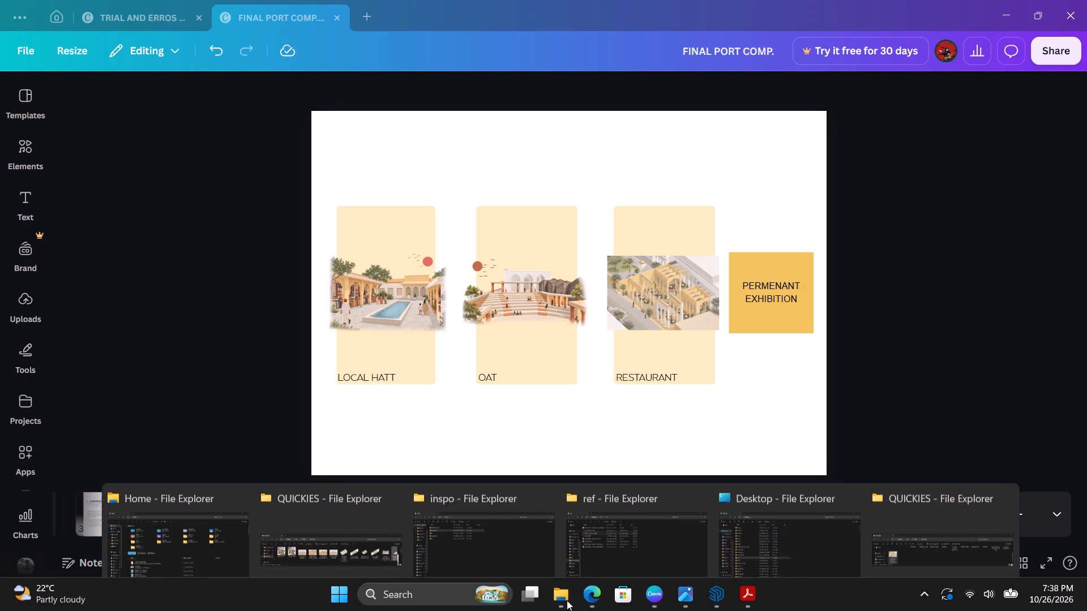
left_click(901, 519)
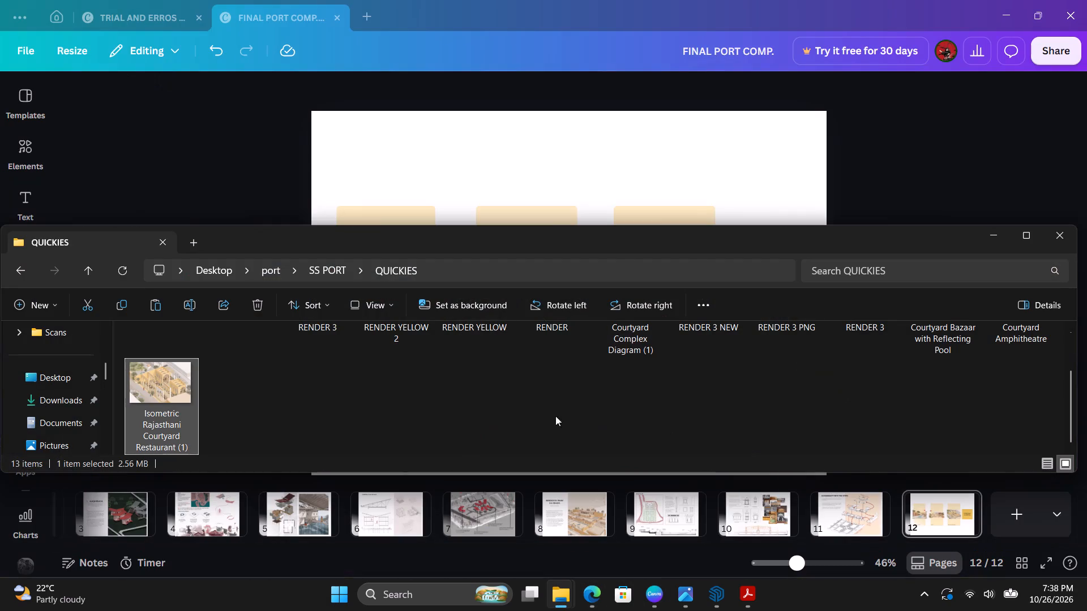
left_click(1027, 239)
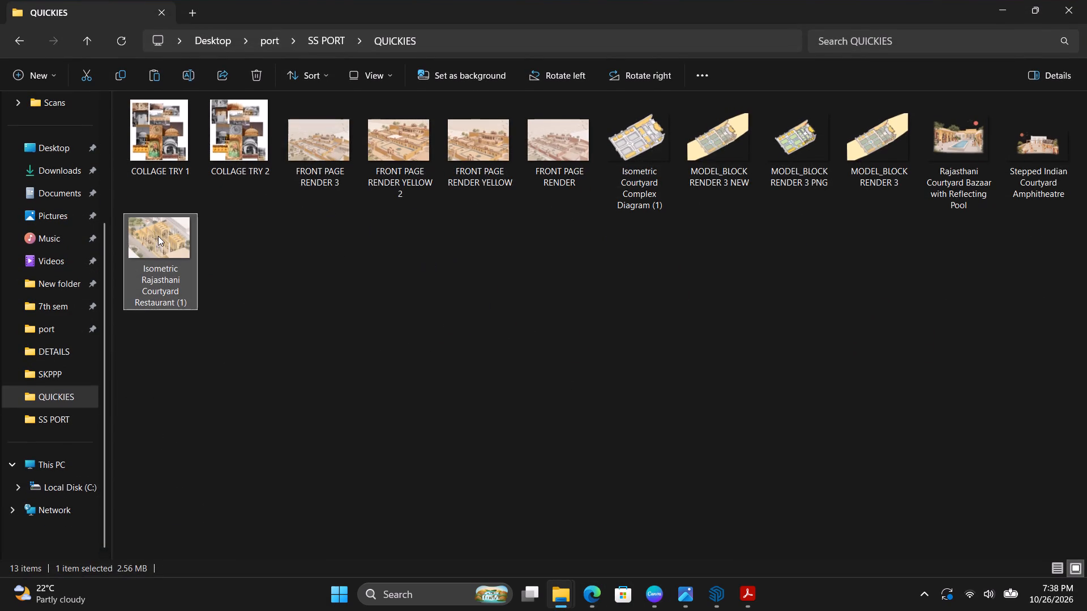
right_click(158, 236)
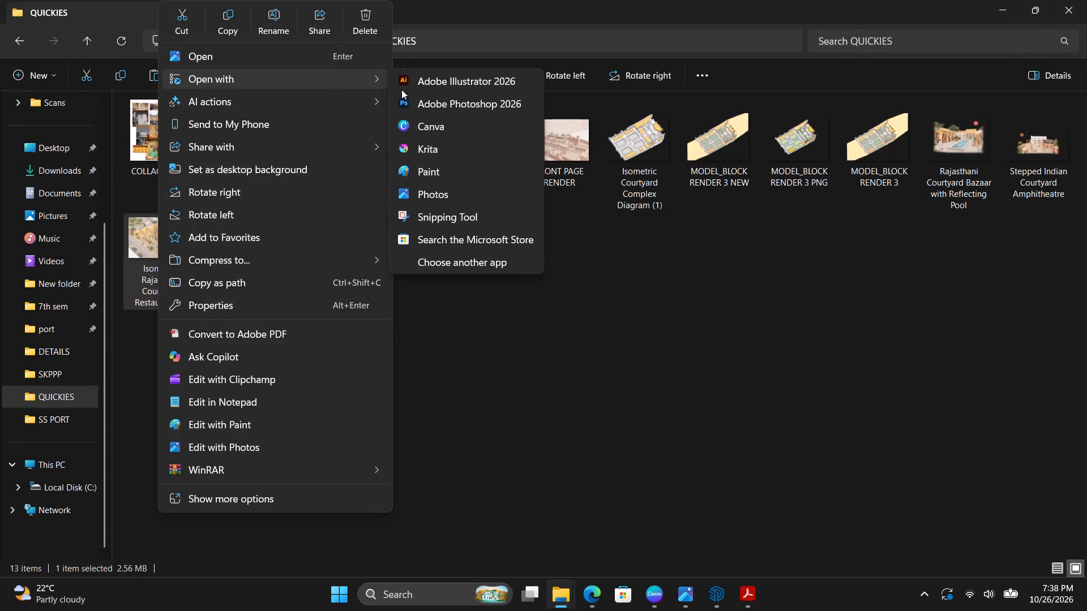
left_click(429, 108)
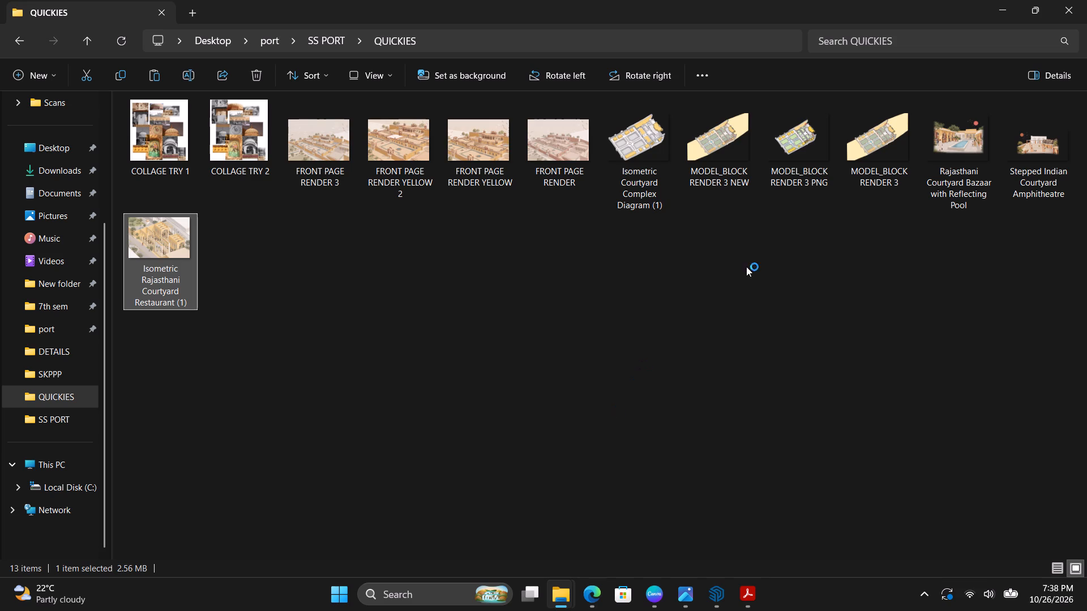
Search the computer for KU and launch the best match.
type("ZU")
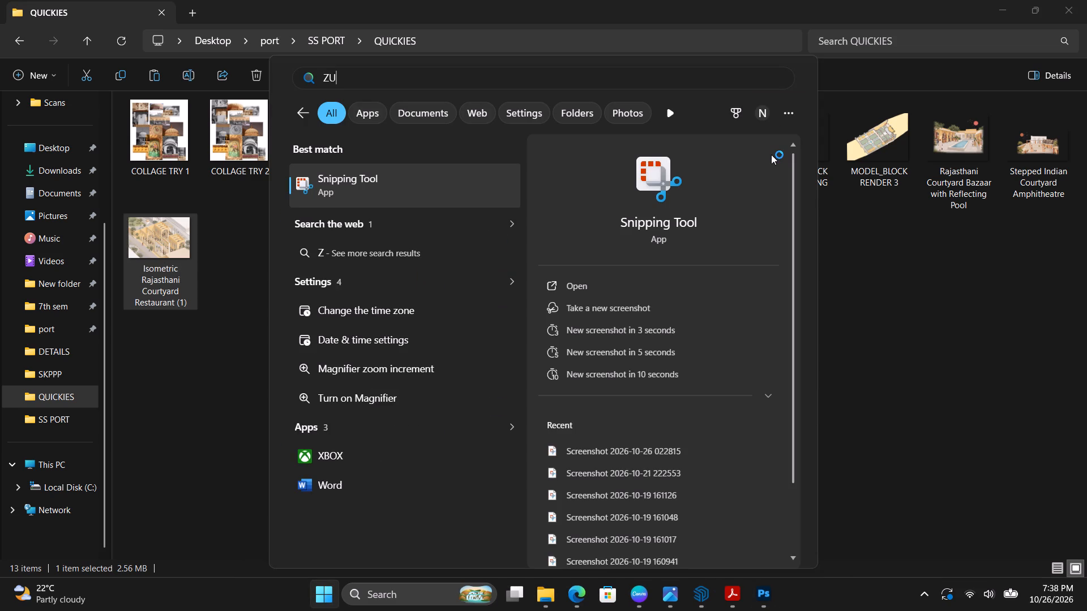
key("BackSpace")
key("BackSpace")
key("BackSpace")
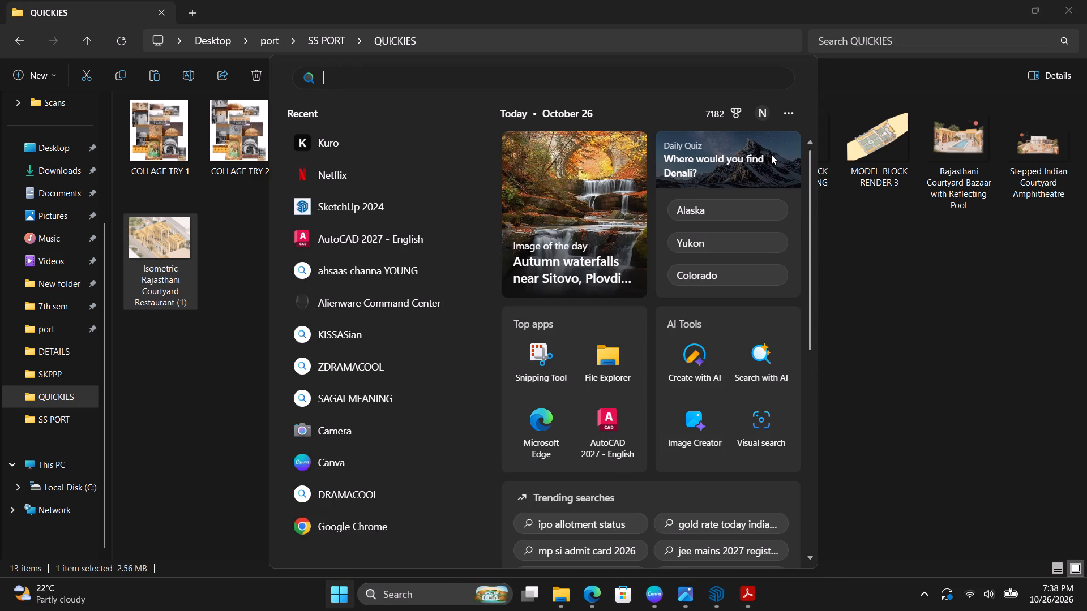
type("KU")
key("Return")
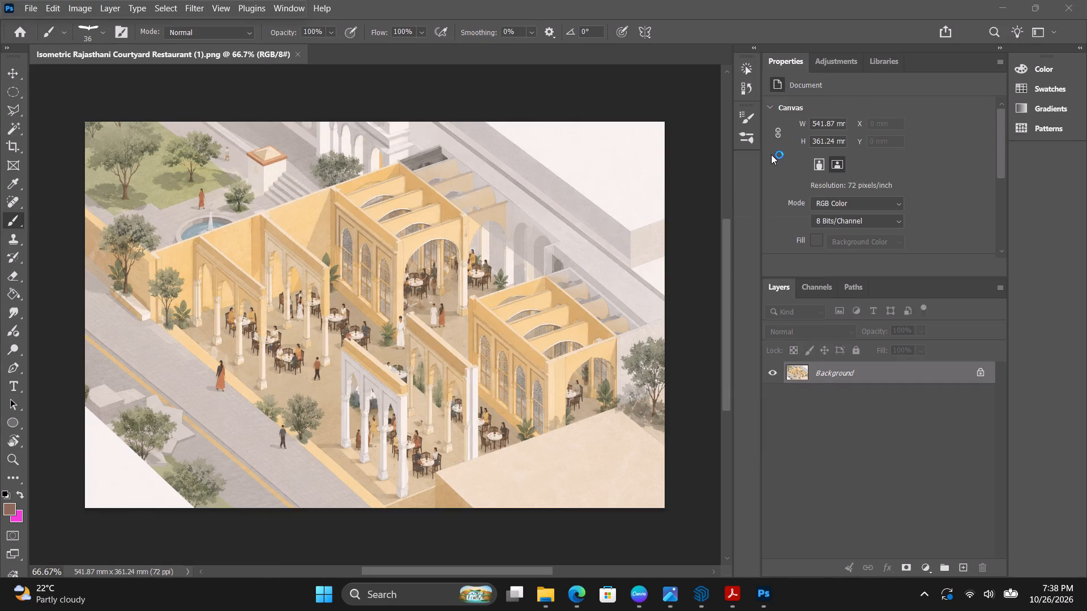
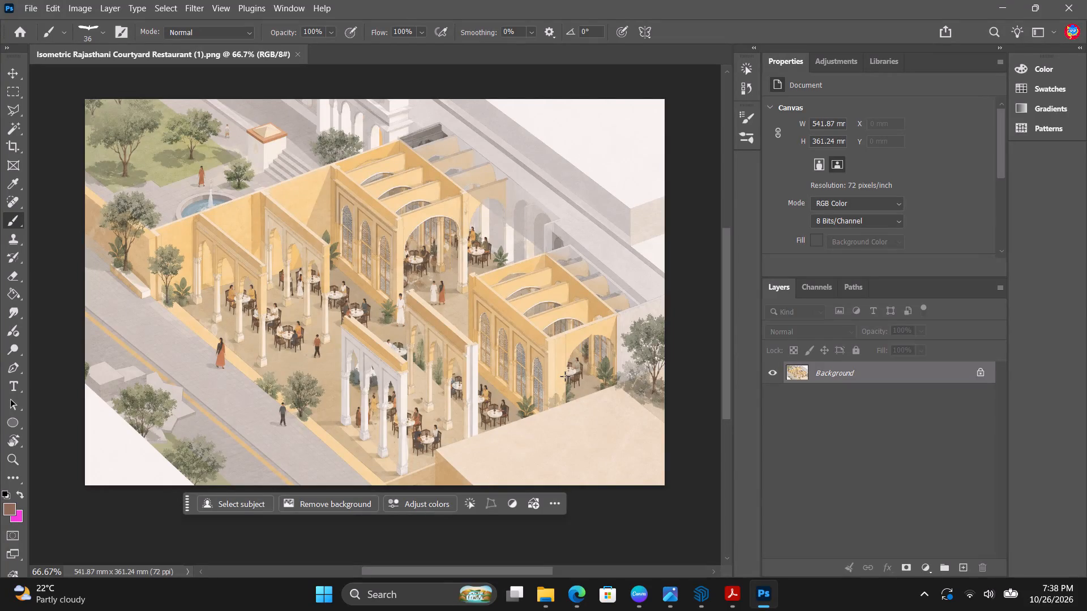
Examine the arcades, dining areas and outer edges of the restaurant illustration up close and as a whole.
scroll(367, 385, "up", 4)
scroll(390, 376, "up", 9, "alt")
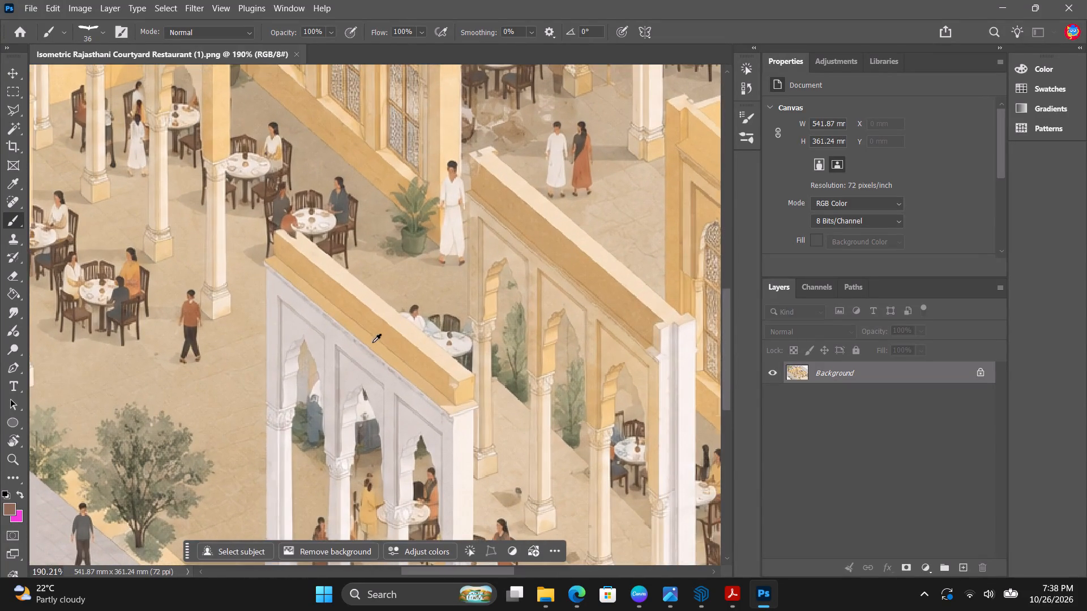
scroll(388, 327, "down", 14, "alt")
scroll(392, 341, "up", 9, "alt")
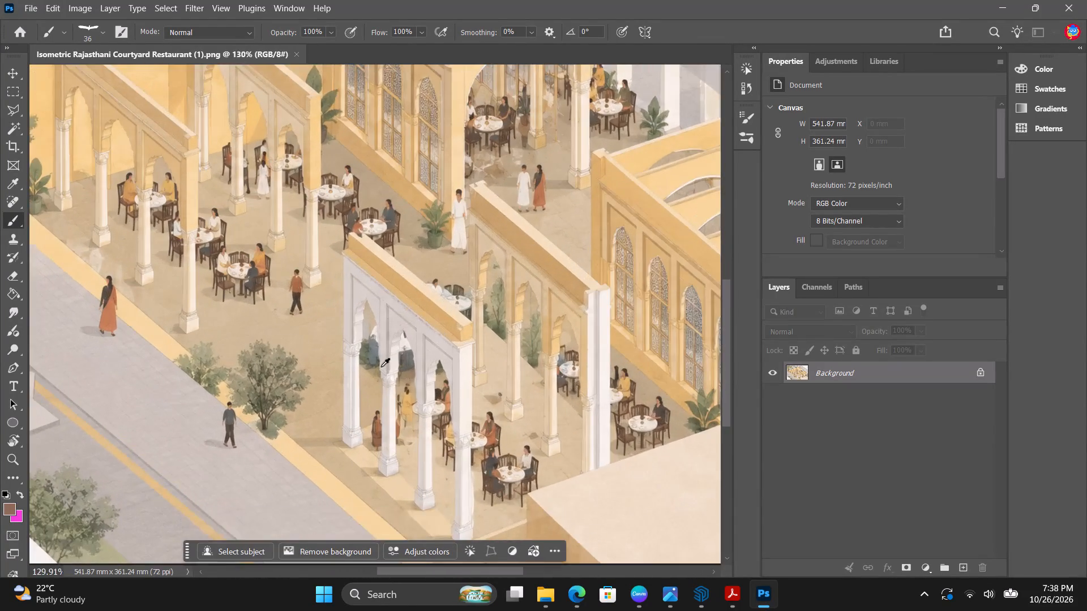
scroll(381, 367, "up", 8, "alt")
scroll(382, 360, "down", 9, "alt")
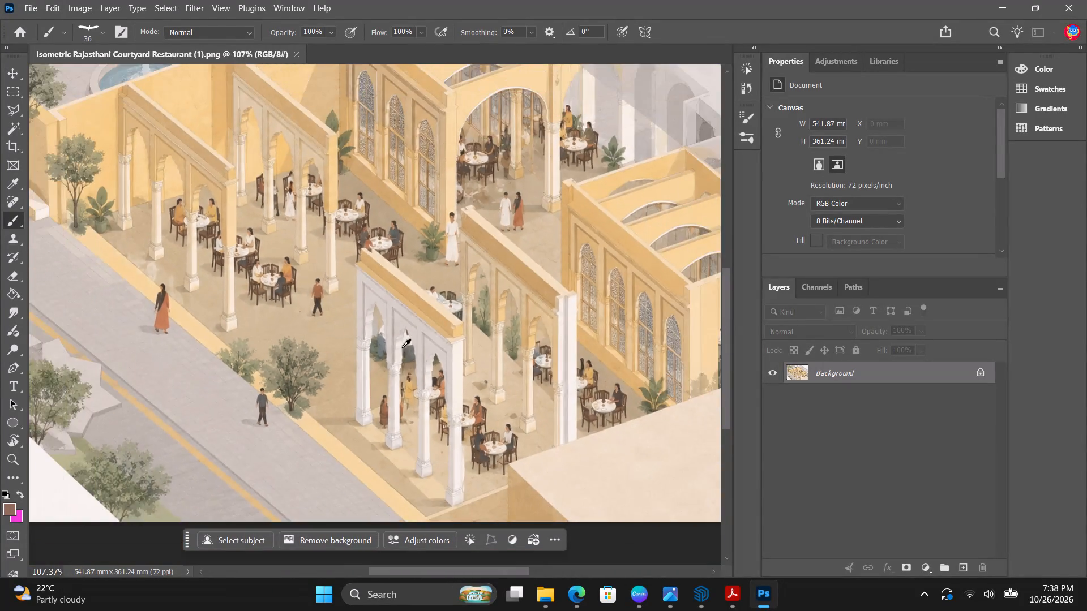
scroll(402, 347, "down", 10, "alt")
scroll(610, 273, "up", 5, "alt")
scroll(611, 271, "down", 2, "alt")
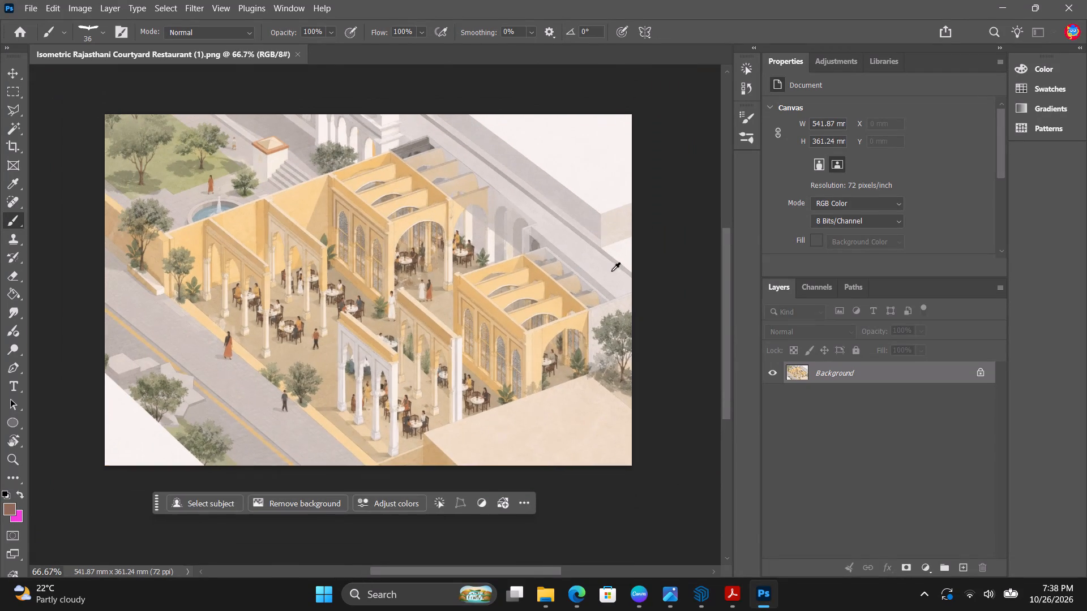
scroll(530, 311, "up", 1, "alt")
Add a new blank layer above the Background layer.
left_click(970, 567)
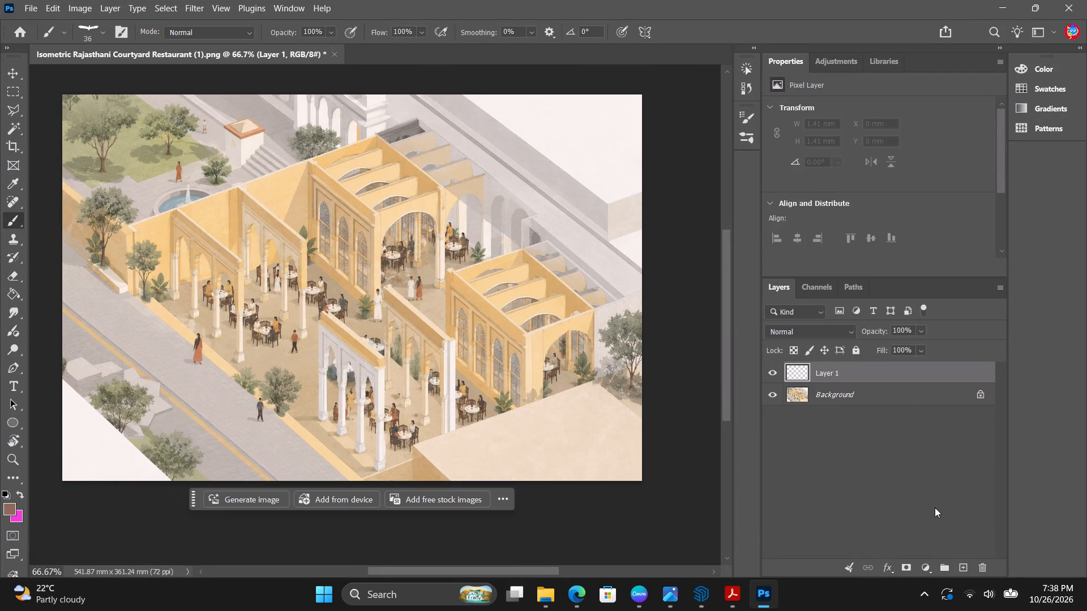
left_click(935, 507)
left_click(902, 399)
left_click(900, 431)
left_click(863, 358)
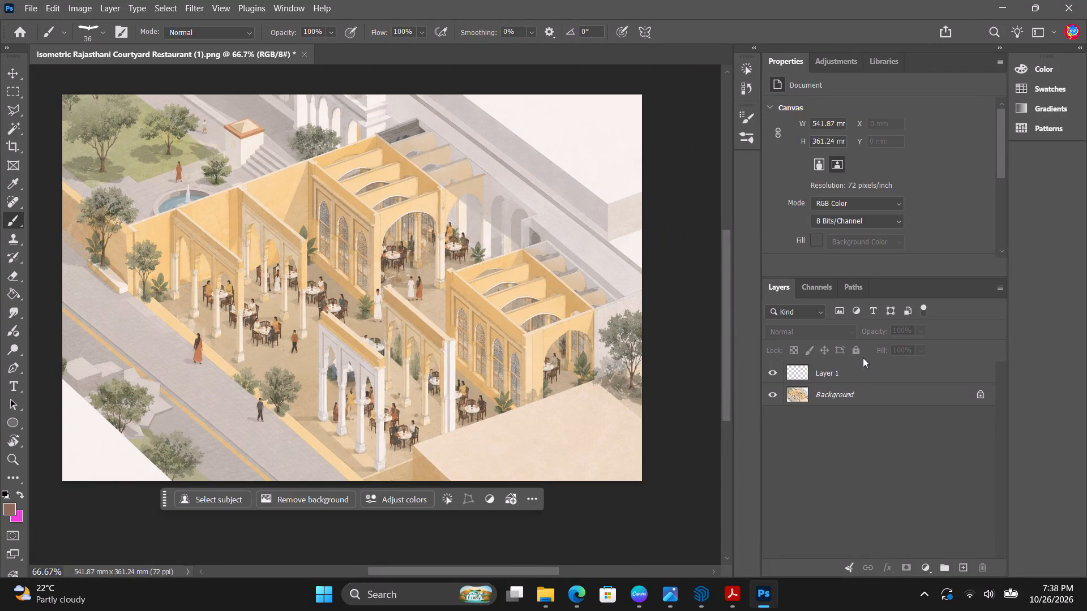
left_click(858, 372)
left_click_drag(871, 424, 871, 417)
left_click(865, 393)
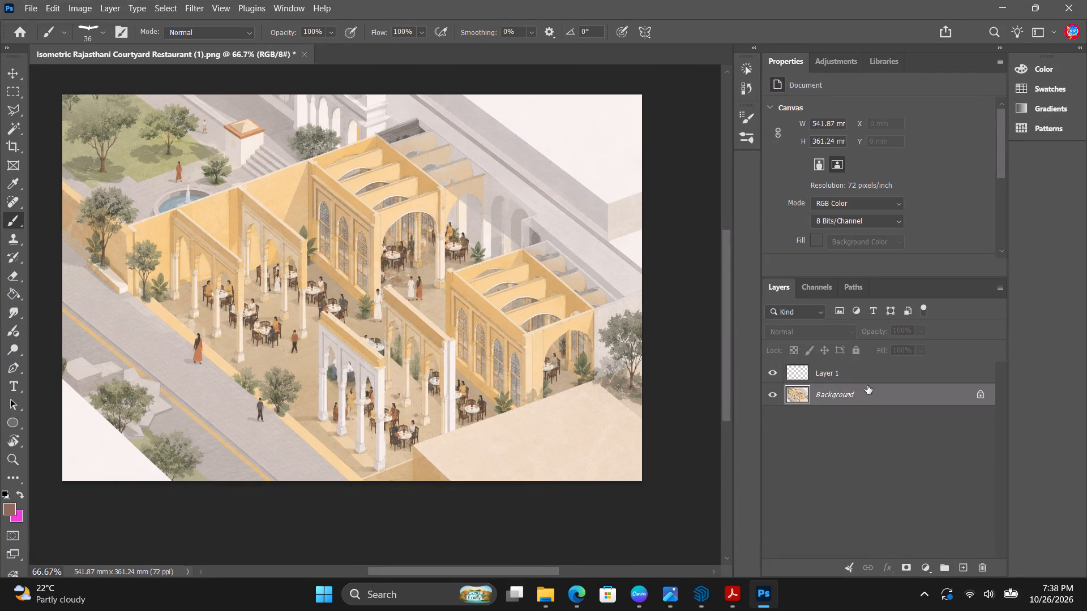
left_click_drag(868, 378, 868, 384)
left_click(929, 492)
Check the overall composition and the borders of the restaurant illustration.
scroll(465, 466, "down", 3, "alt")
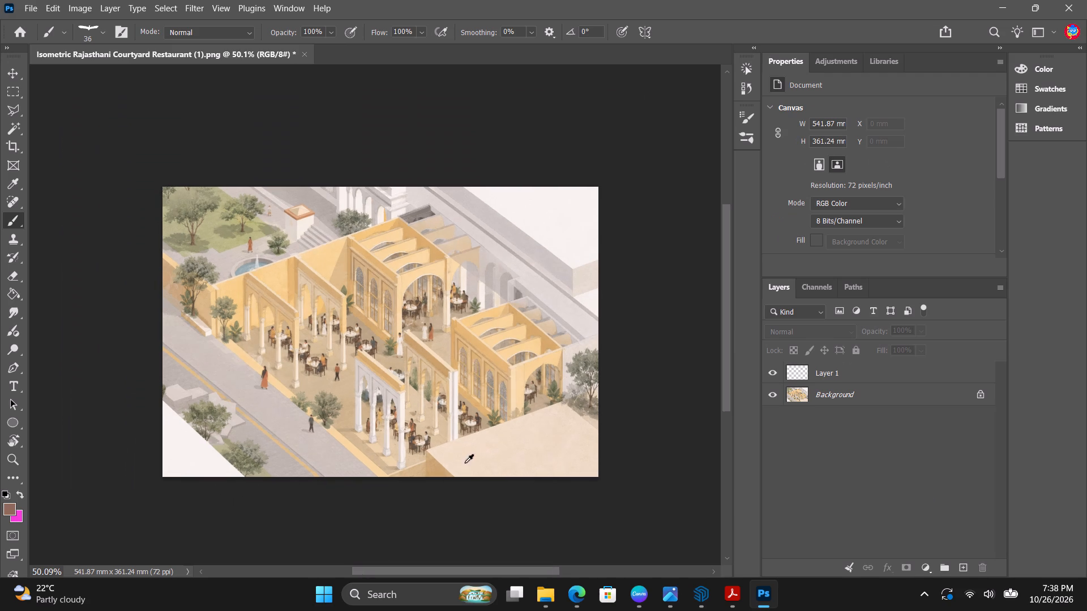
scroll(393, 447, "up", 2, "alt")
scroll(87, 282, "up", 4, "alt")
scroll(166, 272, "down", 3, "alt")
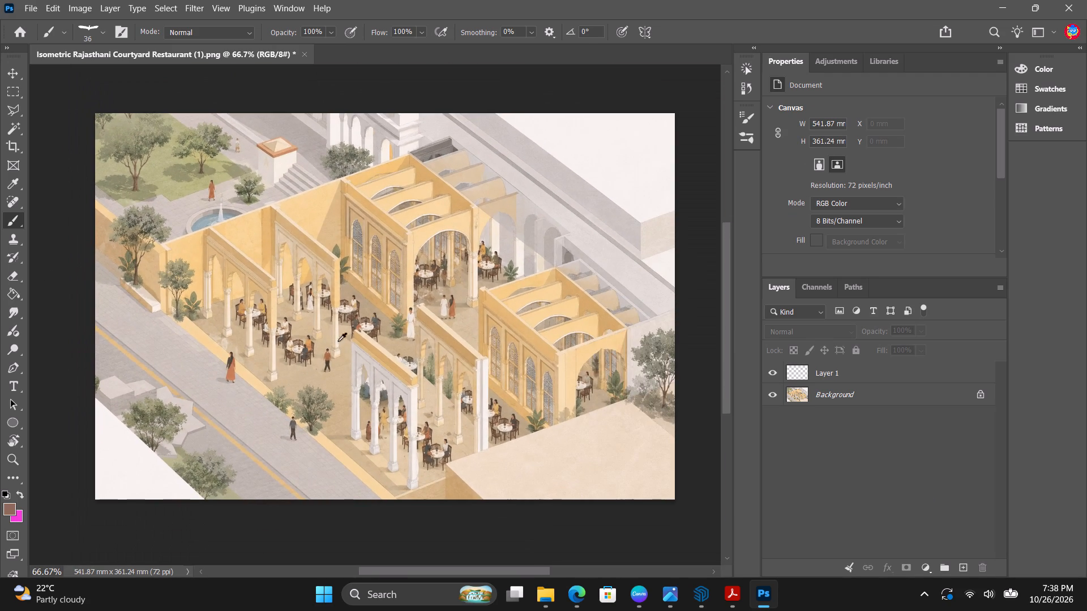
scroll(345, 345, "down", 2, "alt")
scroll(348, 345, "up", 2, "alt")
scroll(433, 405, "up", 2, "alt")
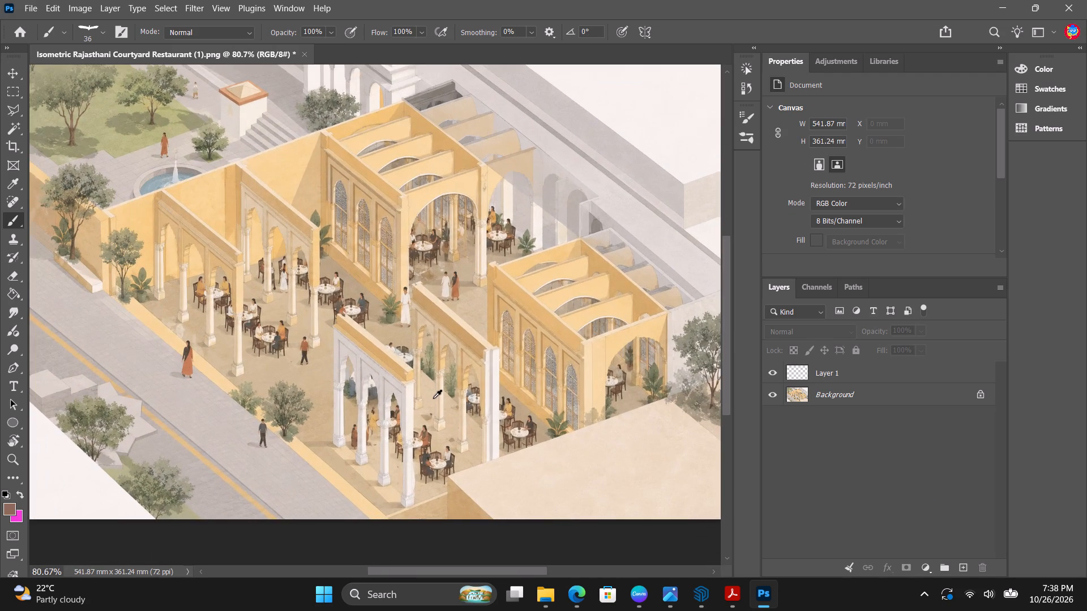
scroll(433, 394, "down", 2, "alt")
scroll(592, 295, "up", 2, "alt")
scroll(592, 295, "down", 1, "alt")
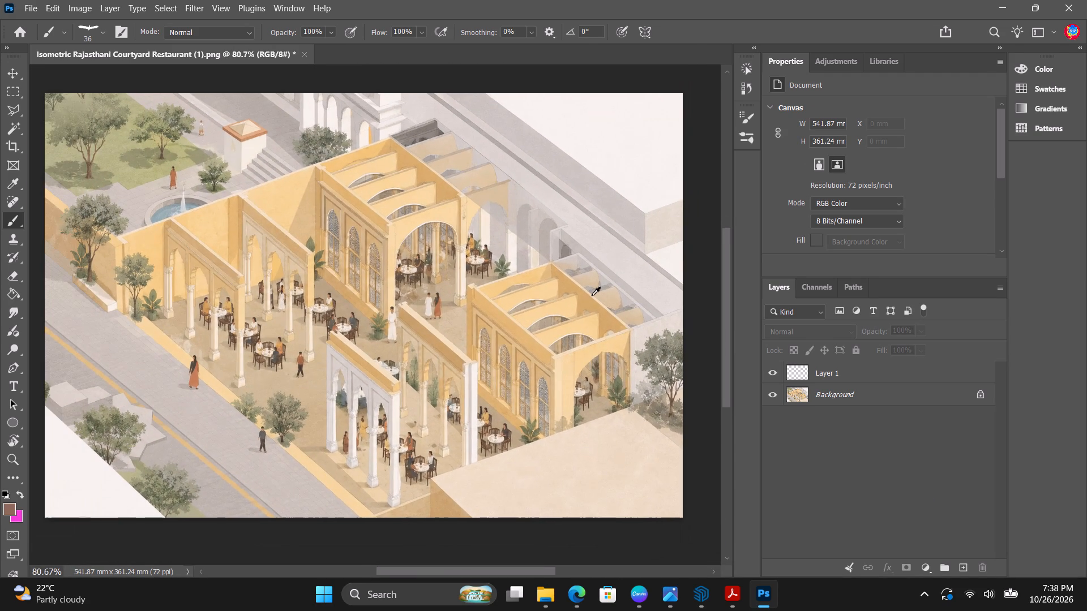
scroll(592, 295, "down", 1, "alt")
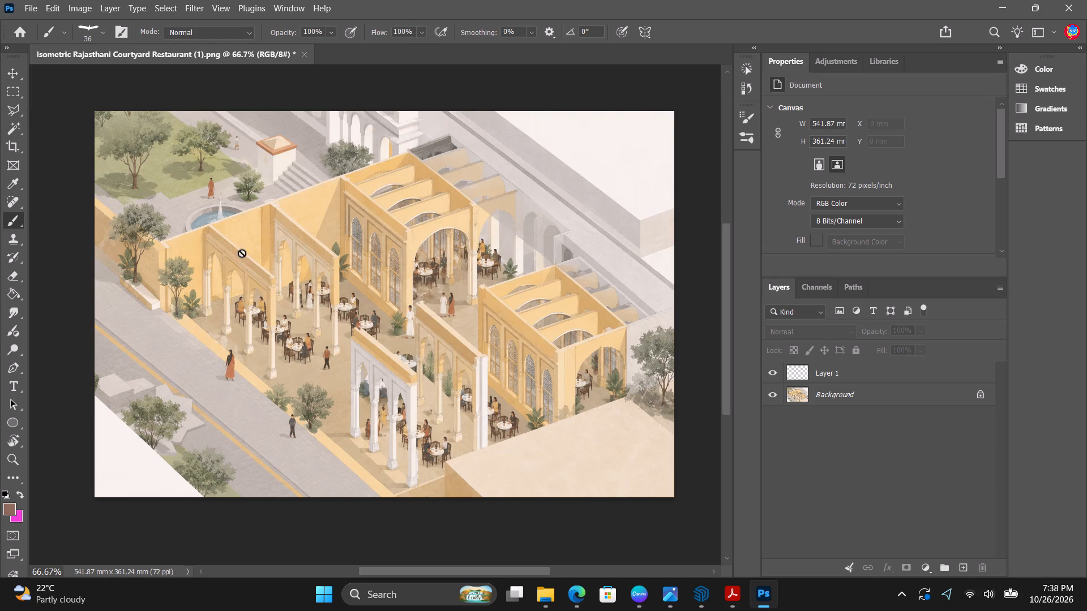
Unlock the Background, converting it into a regular editable layer for moving and transforming.
key("ctrl+t")
left_click(15, 73)
left_click(216, 202)
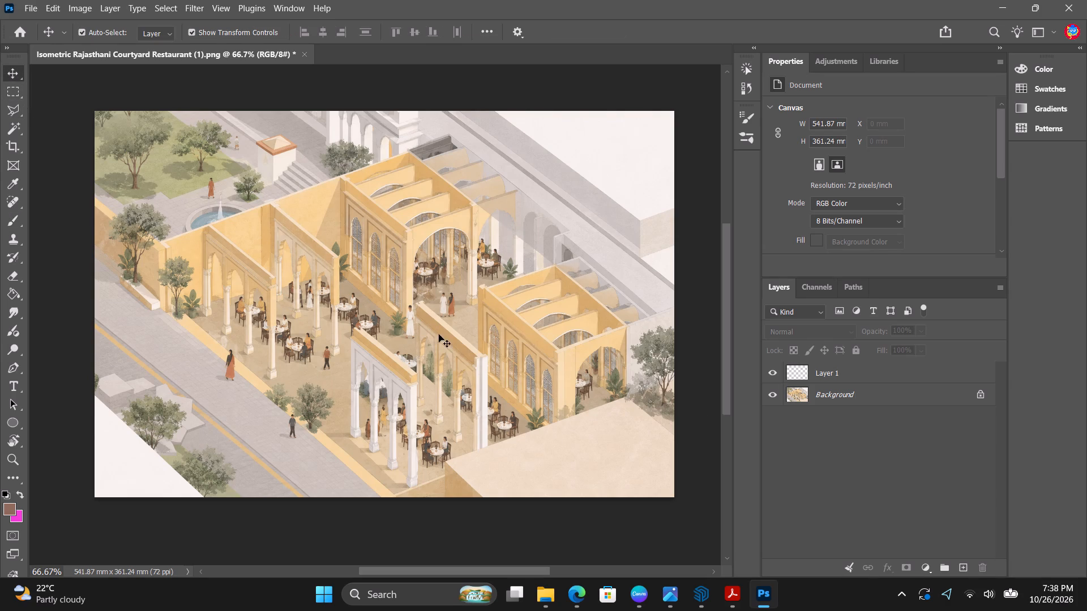
left_click(867, 400)
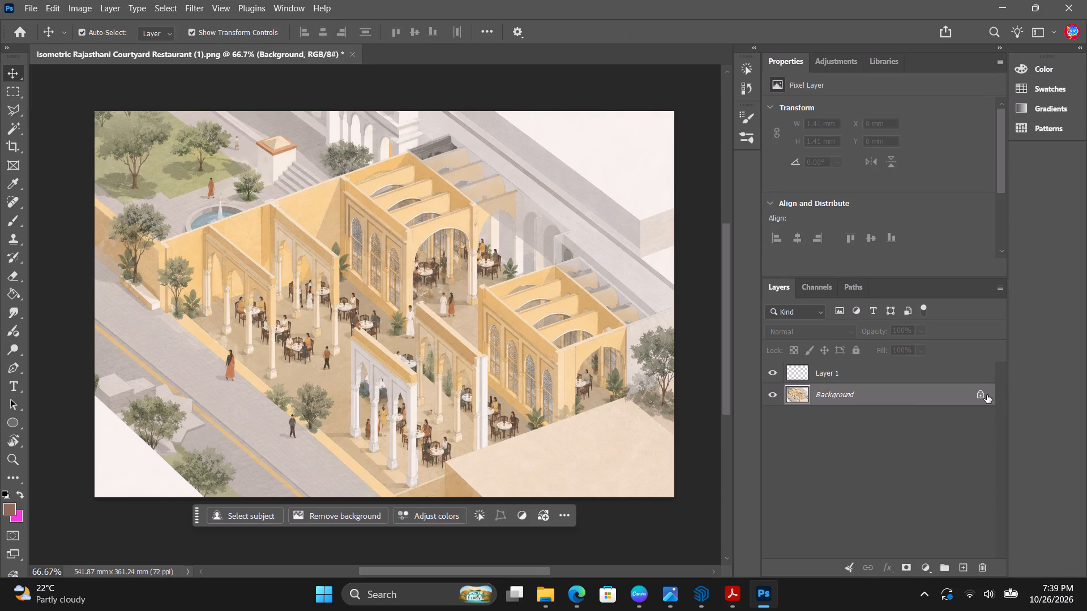
left_click(983, 396)
left_click(985, 449)
Scale the restaurant illustration proportionally to about 71% and centre it on the canvas, leaving a transparent margin all around.
key("ctrl+t")
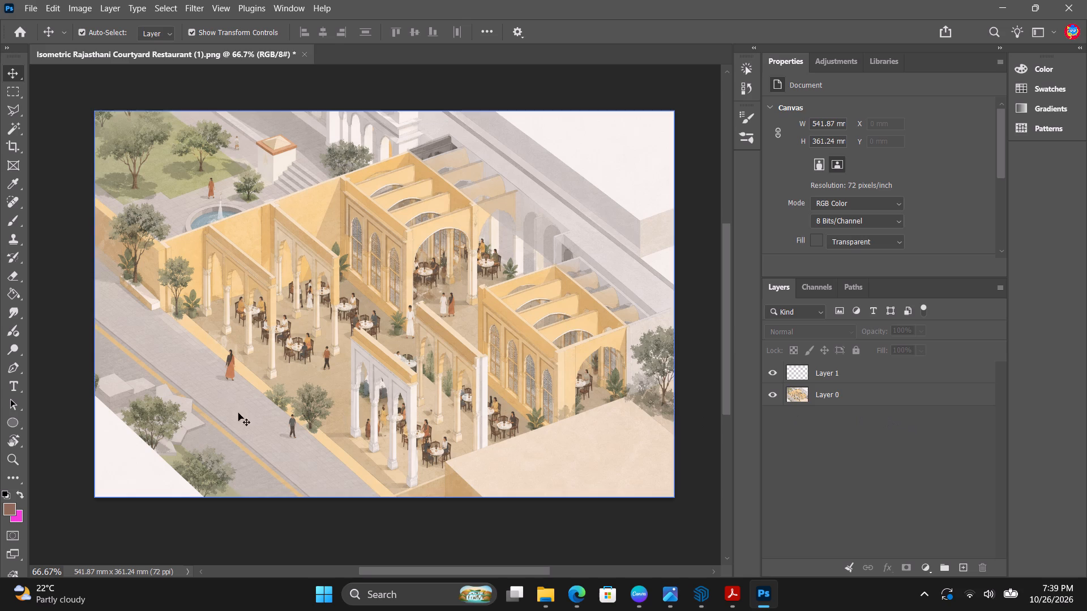
left_click(249, 385)
left_click_drag(95, 500, 165, 454)
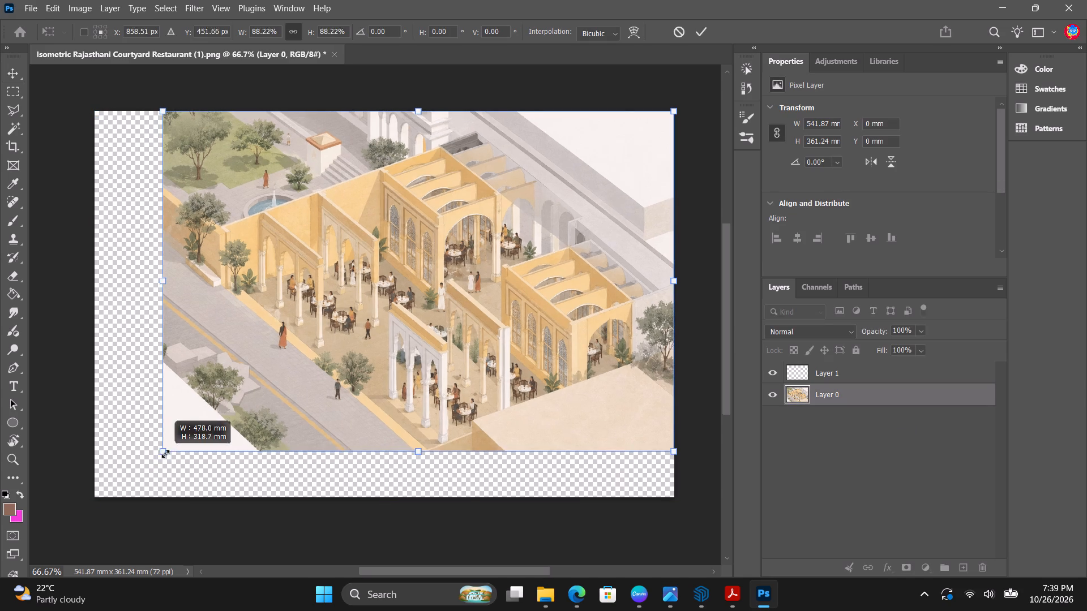
left_click_drag(165, 454, 254, 375)
left_click_drag(517, 282, 445, 342)
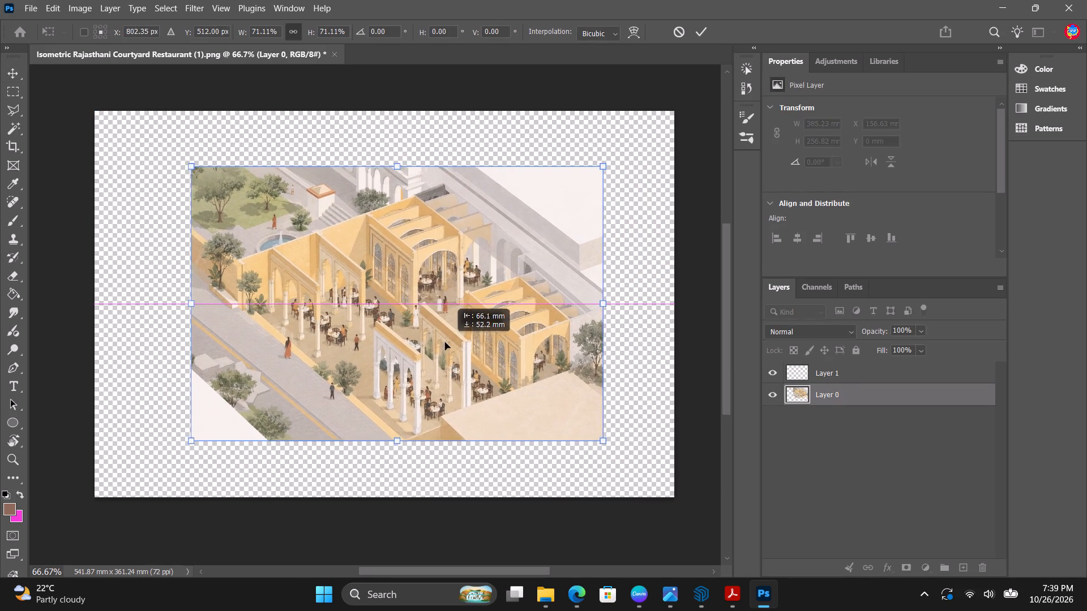
left_click_drag(445, 342, 434, 342)
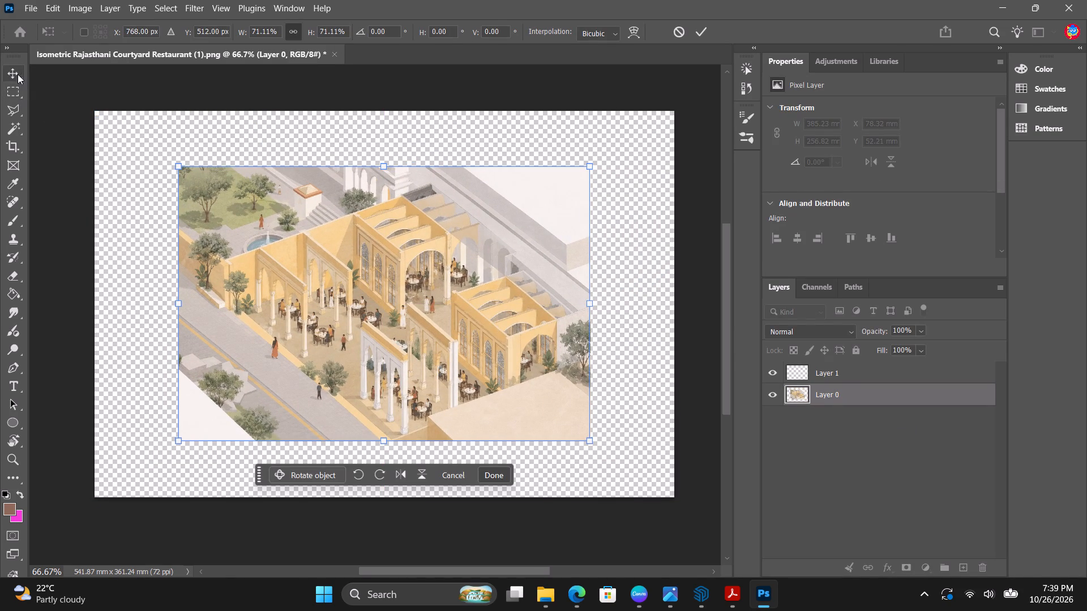
left_click(18, 74)
left_click(91, 157)
Fade the lower-left corner and bottom edge of the illustration on Layer 0 using the soft Eraser at size 149.
scroll(199, 296, "up", 3, "alt")
scroll(207, 249, "down", 3, "alt")
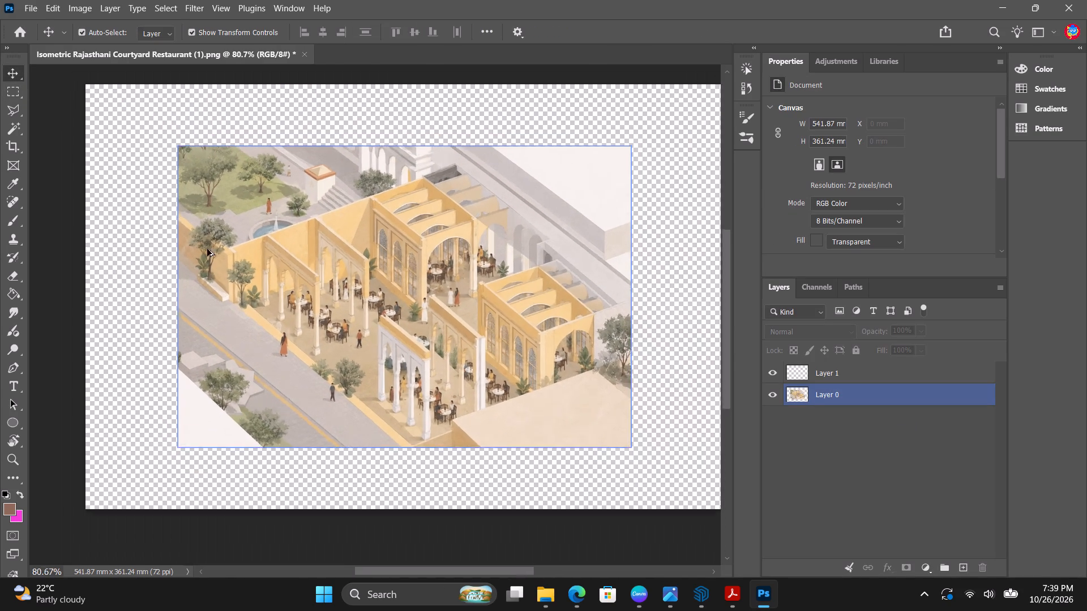
scroll(207, 249, "down", 2, "alt")
scroll(395, 394, "up", 2, "alt")
scroll(301, 240, "up", 1, "alt")
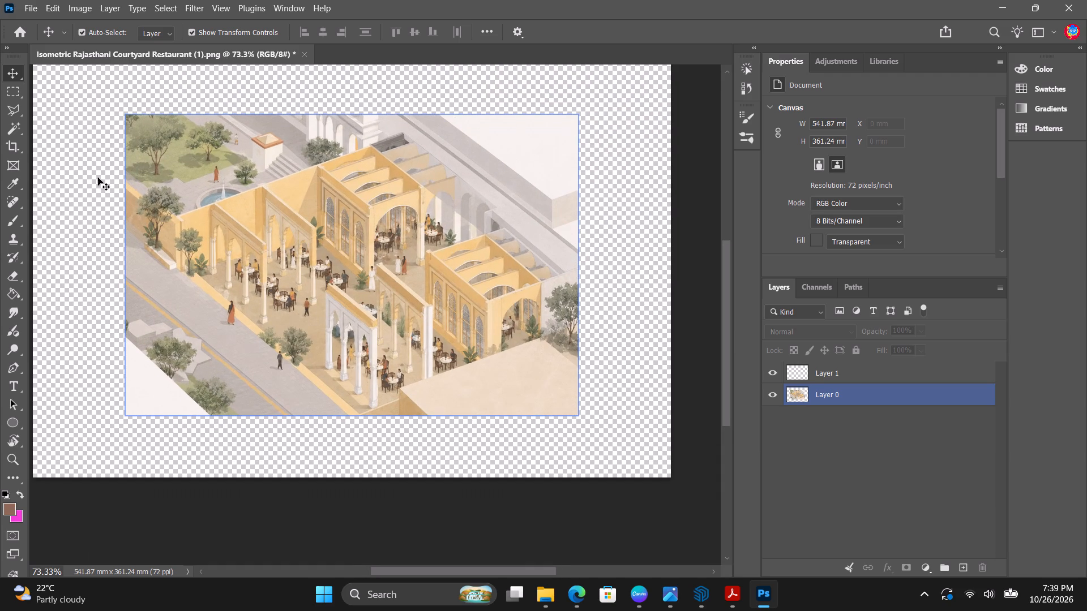
left_click(63, 123)
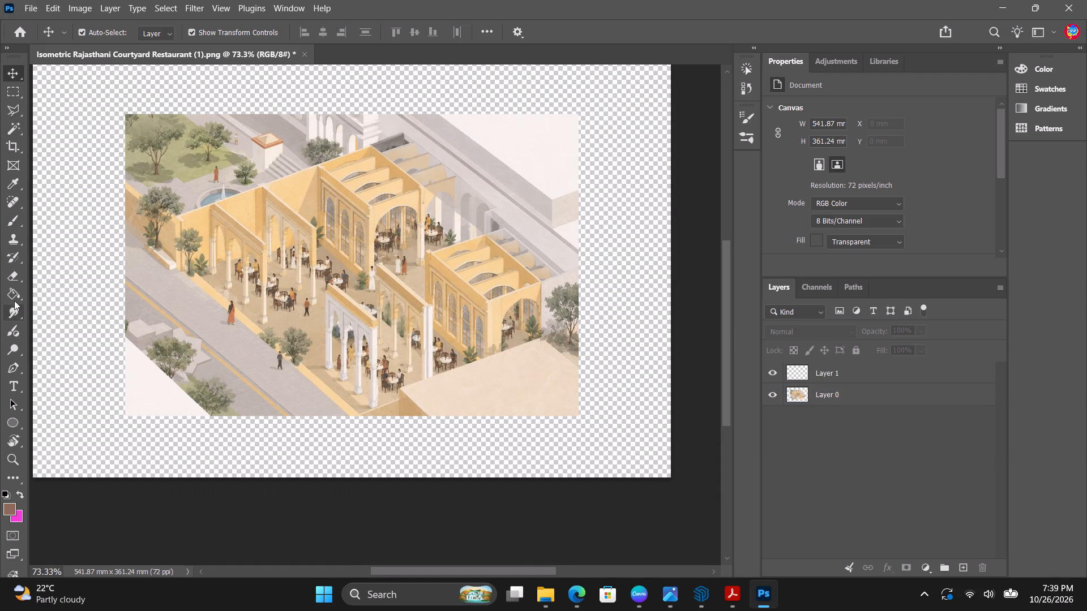
left_click(20, 277)
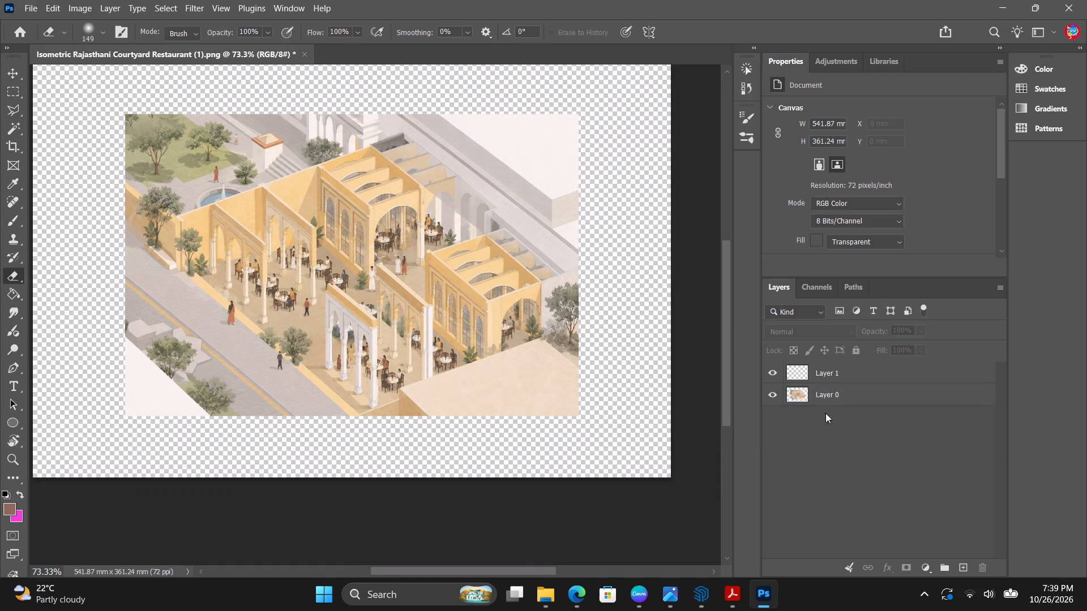
left_click(836, 394)
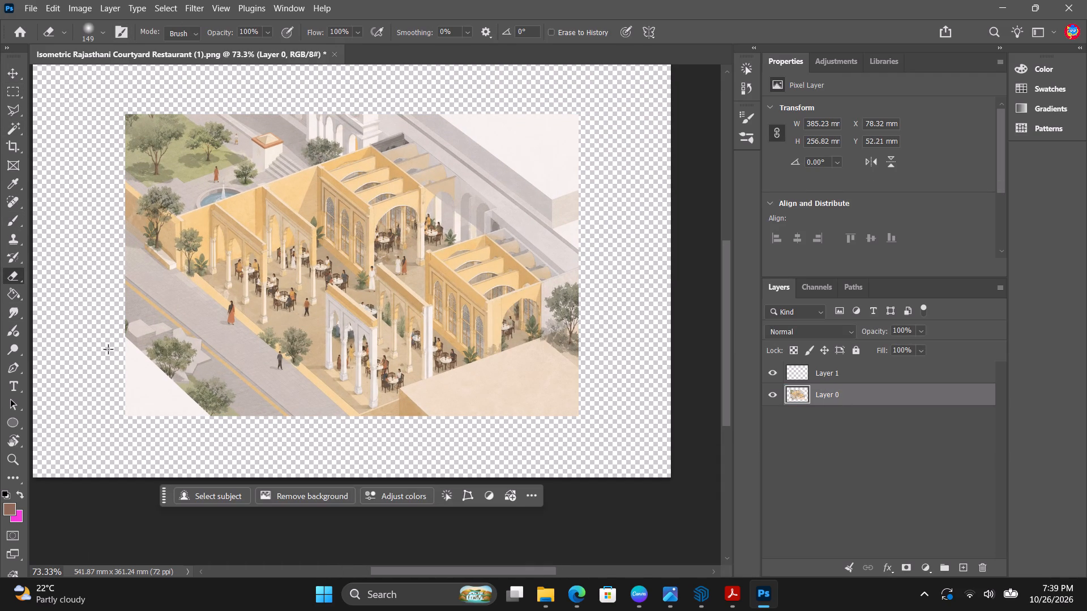
left_click_drag(104, 348, 206, 440)
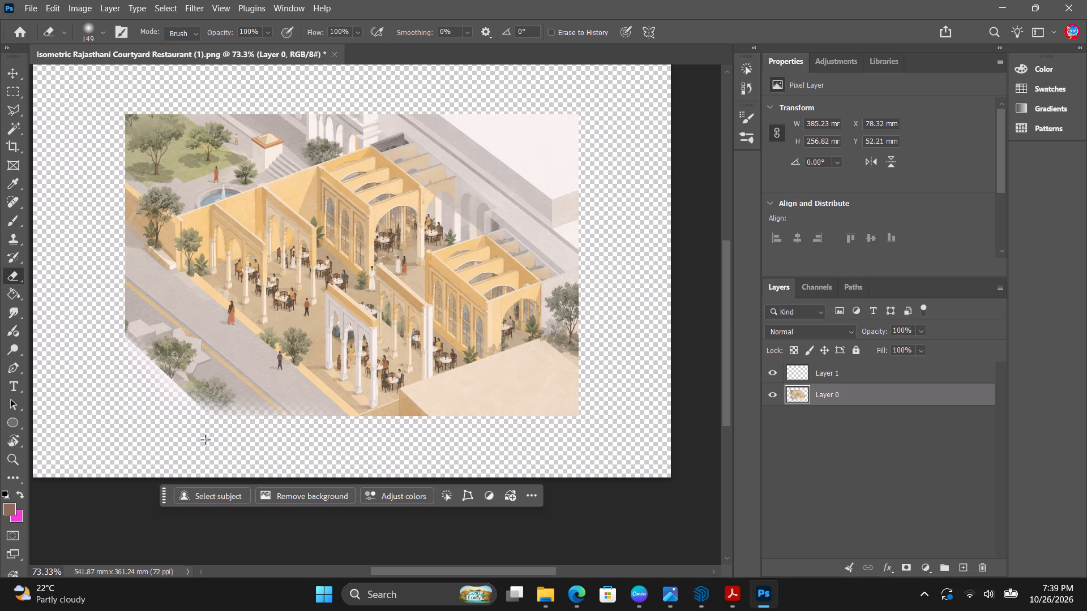
left_click_drag(206, 440, 552, 427)
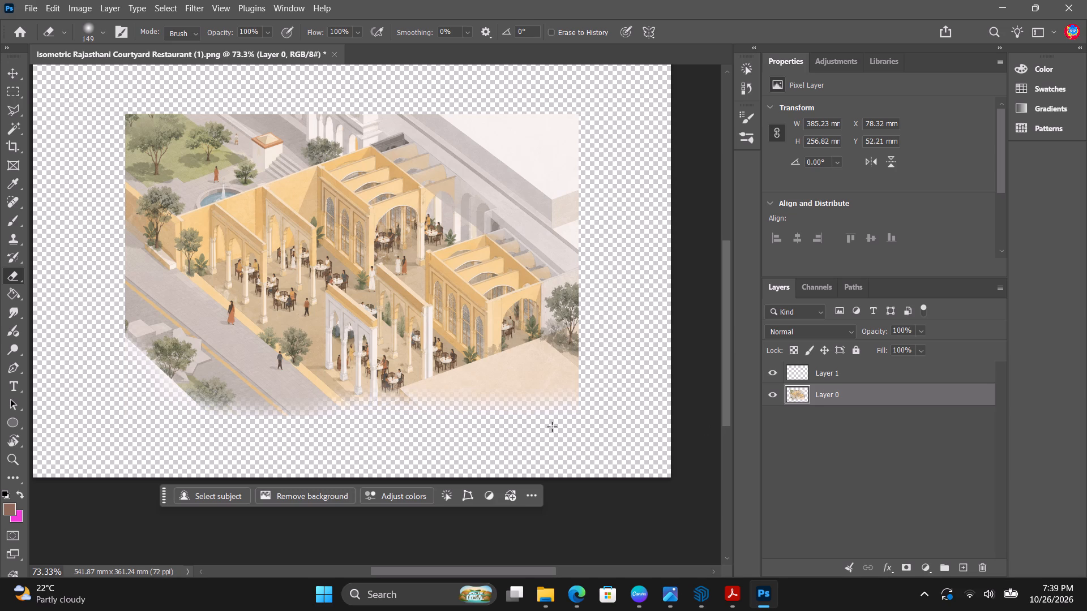
left_click_drag(552, 427, 58, 383)
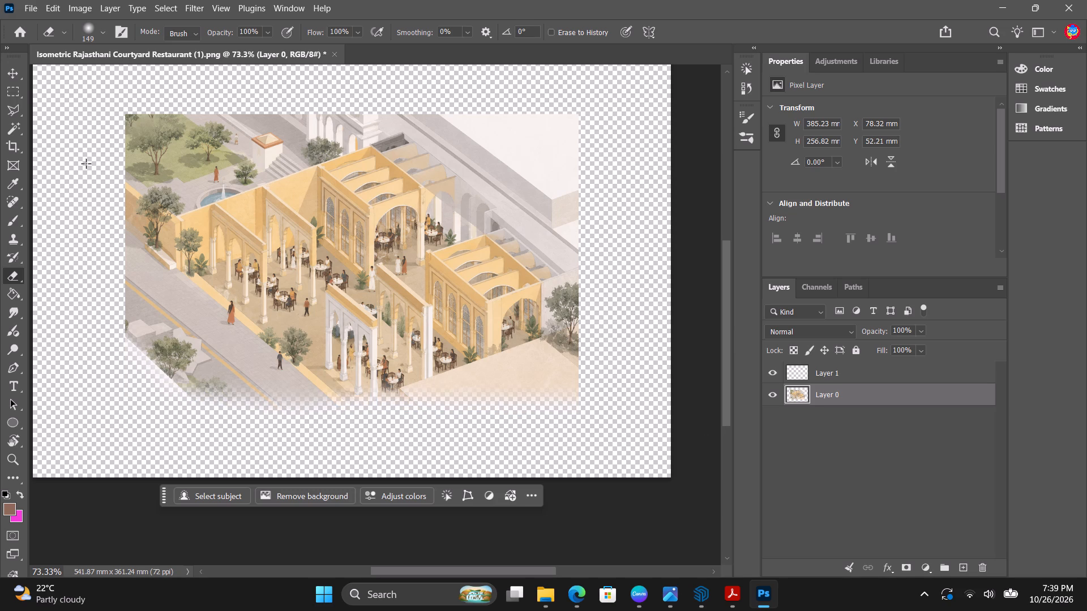
Soften the illustration's left edge, including its upper-left corner, and the upper-right corner with the same soft Eraser.
left_click_drag(131, 101, 105, 352)
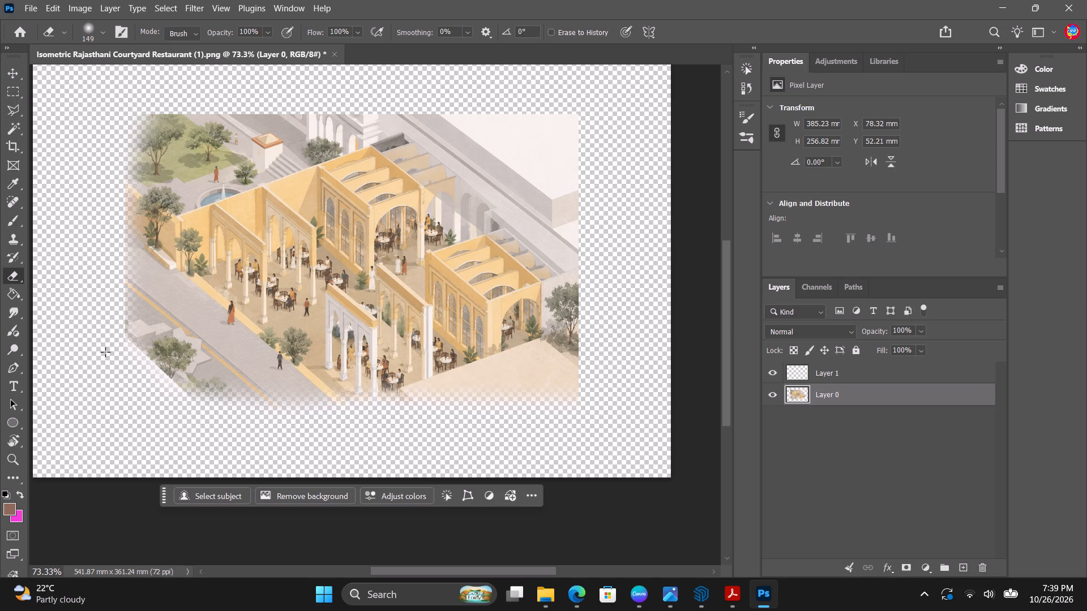
left_click_drag(105, 352, 115, 381)
left_click_drag(541, 95, 601, 116)
left_click_drag(601, 116, 622, 138)
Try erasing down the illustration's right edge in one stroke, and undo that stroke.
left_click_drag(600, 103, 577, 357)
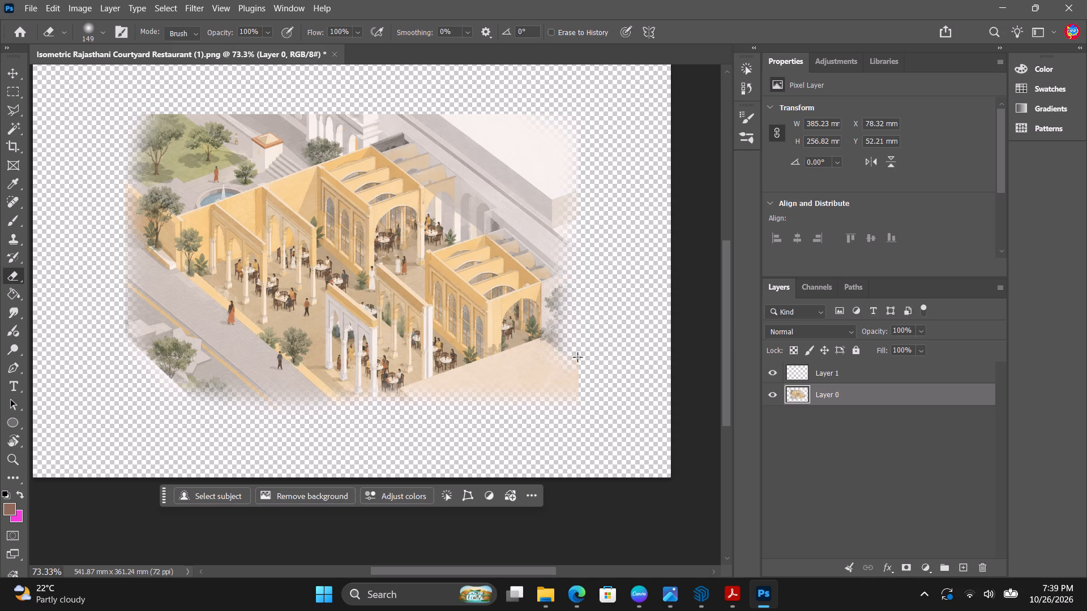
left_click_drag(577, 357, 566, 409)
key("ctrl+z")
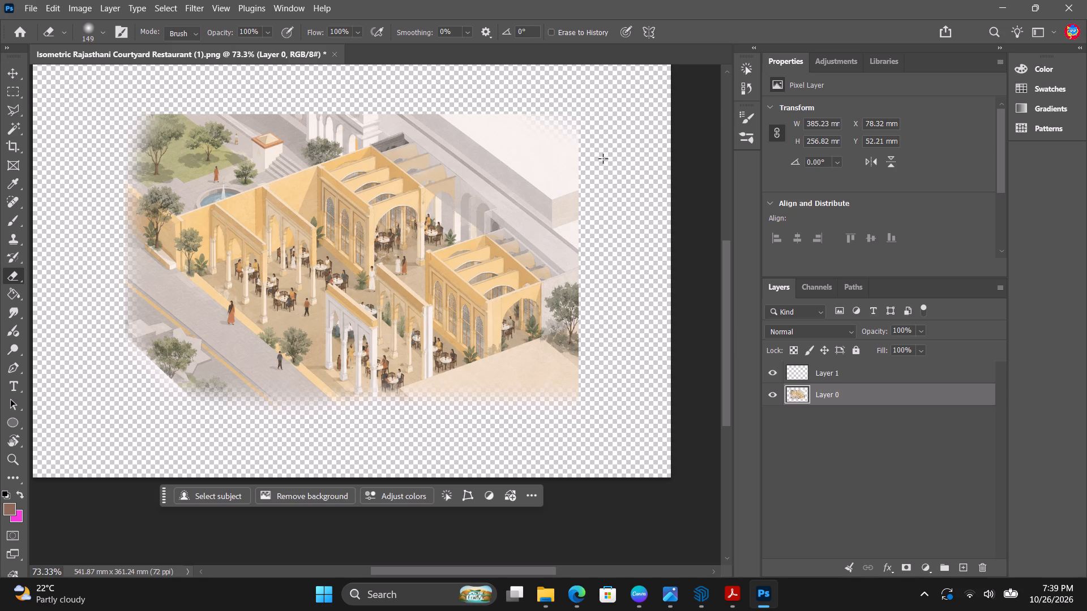
Fade the illustration's right edge from the upper-right to the lower-right corner, keeping the erased band narrow beside the tree.
left_click_drag(595, 114, 561, 434)
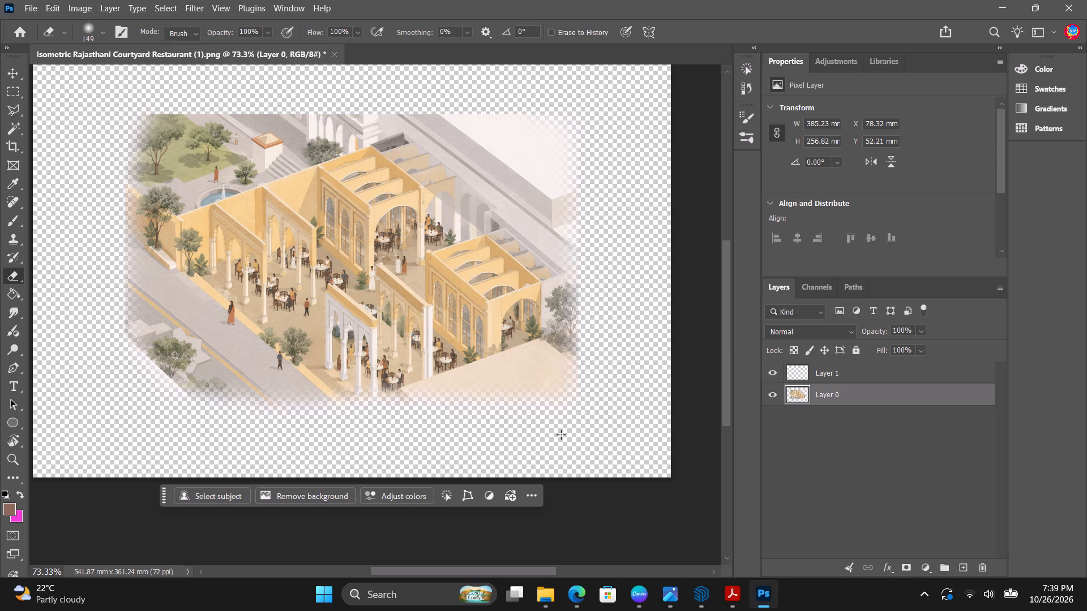
left_click_drag(561, 434, 544, 432)
Fade the illustration's top edge from the upper-left to the upper-right corner with the soft Eraser.
left_click_drag(138, 97, 239, 95)
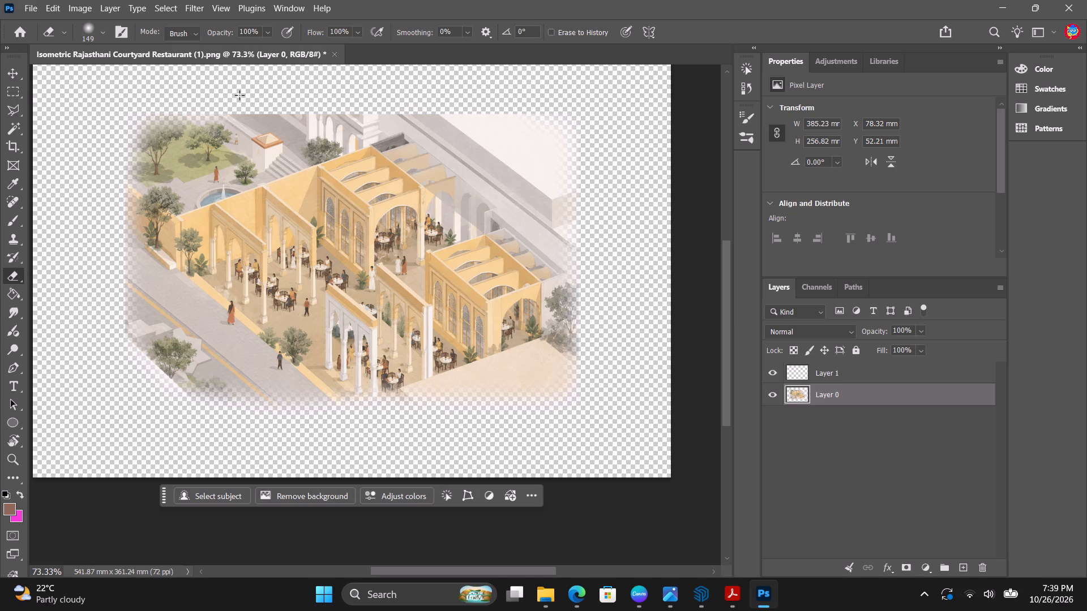
left_click_drag(239, 95, 574, 102)
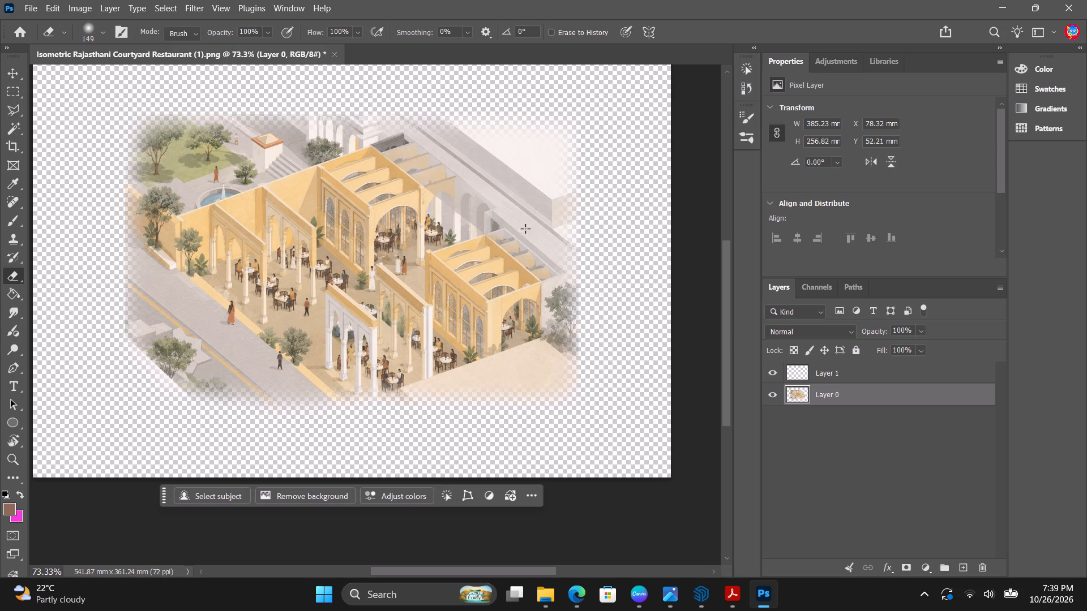
Check the portfolio page in Canva, and back in Photoshop soften the illustration's lower-right edge and lower-left corner with the soft Eraser.
left_click(712, 597)
left_click(707, 593)
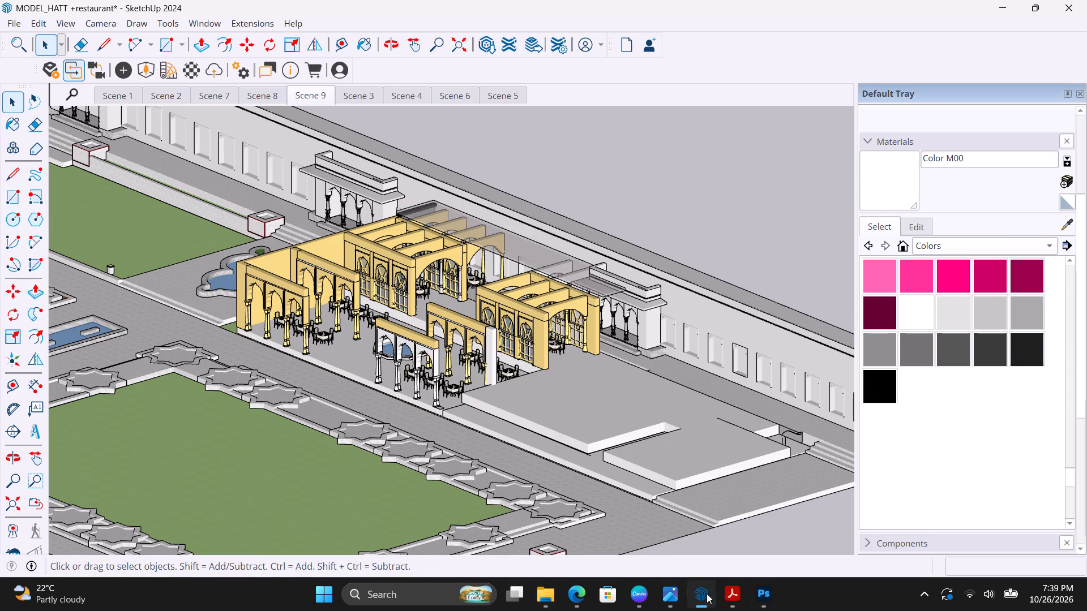
left_click(640, 597)
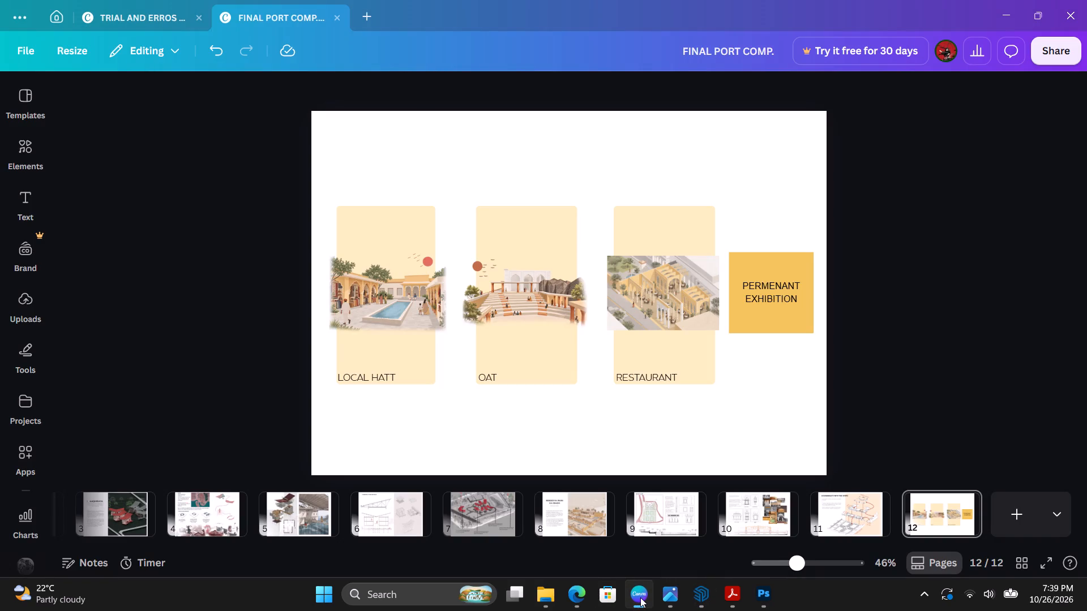
left_click(640, 597)
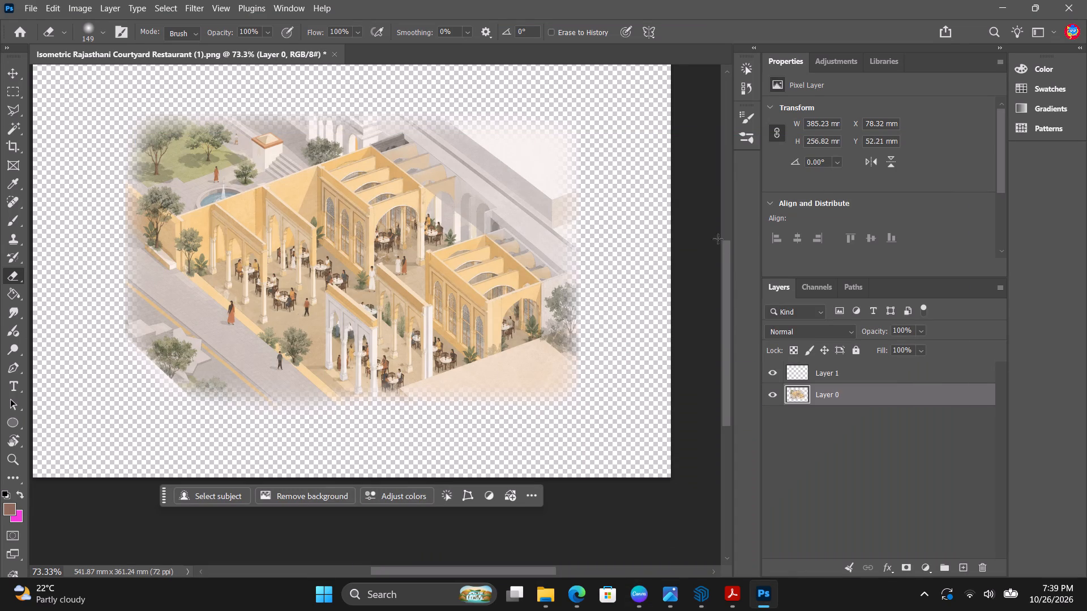
left_click_drag(428, 414, 602, 397)
left_click_drag(602, 397, 618, 383)
left_click_drag(109, 345, 227, 429)
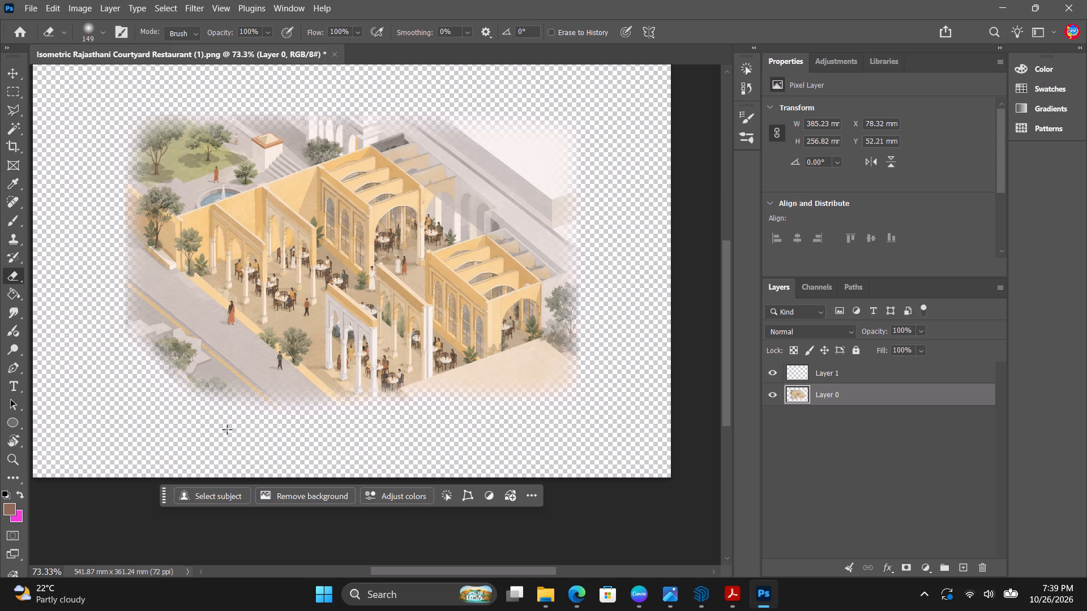
left_click_drag(227, 429, 7, 395)
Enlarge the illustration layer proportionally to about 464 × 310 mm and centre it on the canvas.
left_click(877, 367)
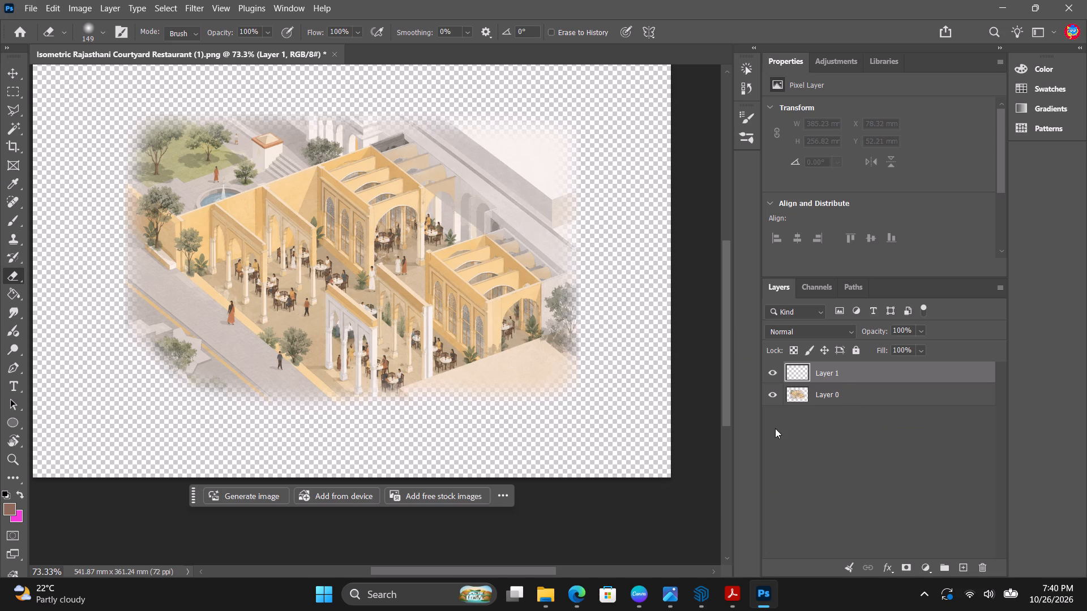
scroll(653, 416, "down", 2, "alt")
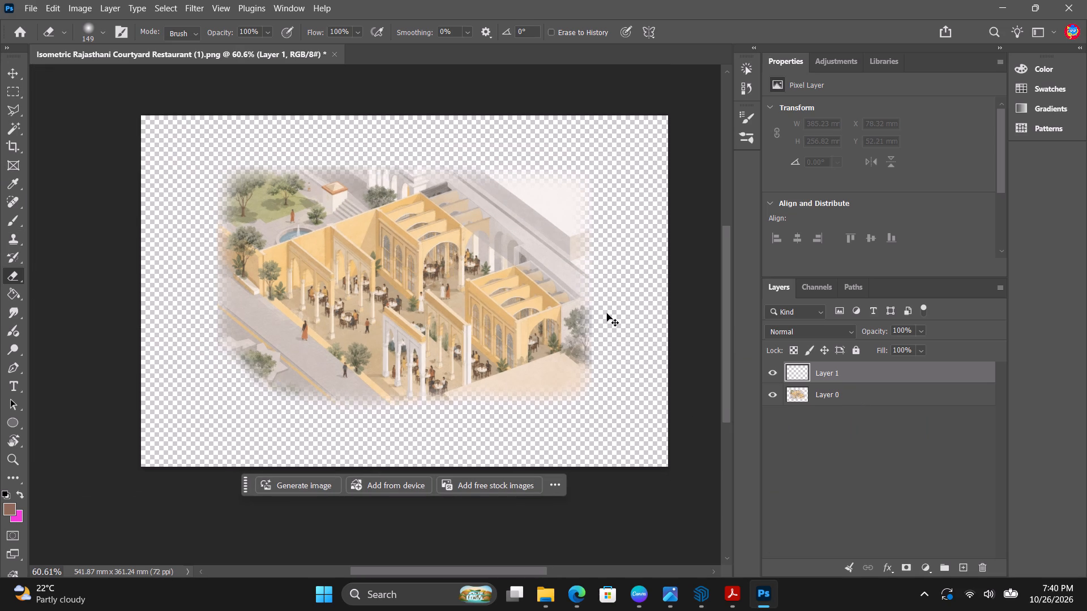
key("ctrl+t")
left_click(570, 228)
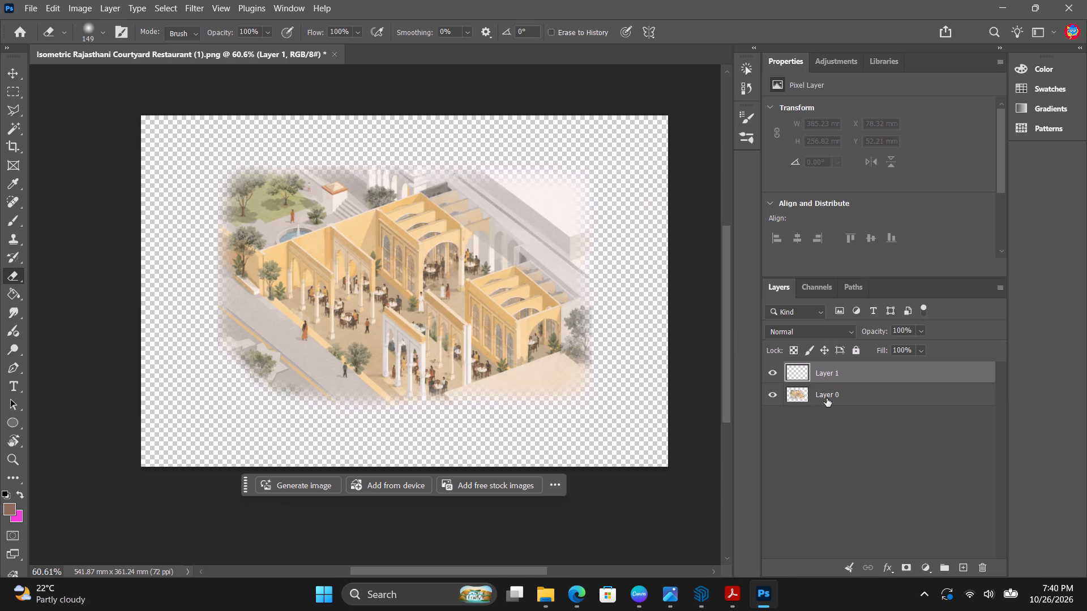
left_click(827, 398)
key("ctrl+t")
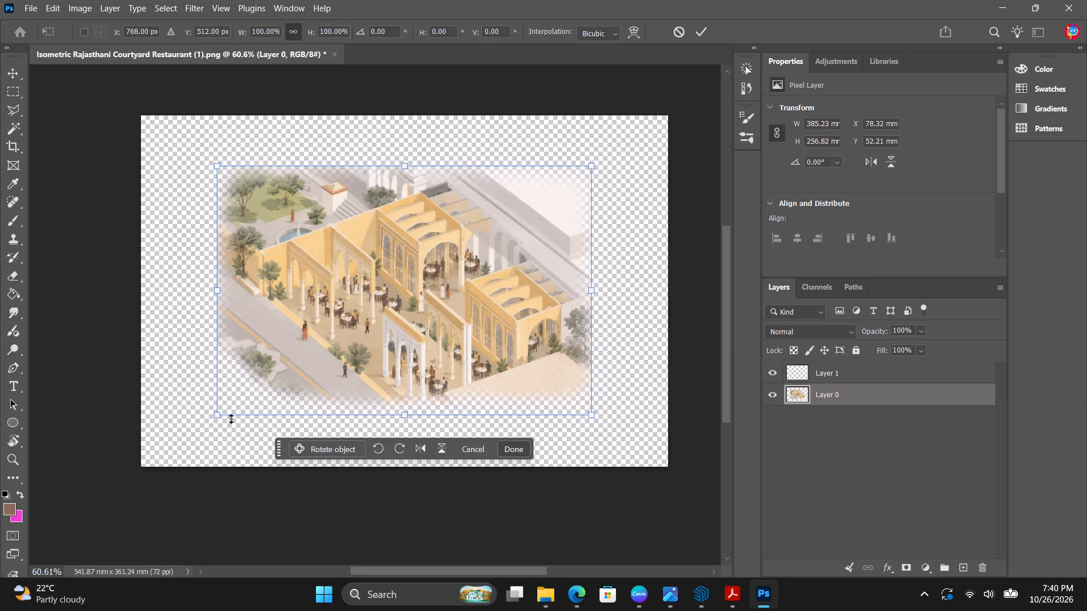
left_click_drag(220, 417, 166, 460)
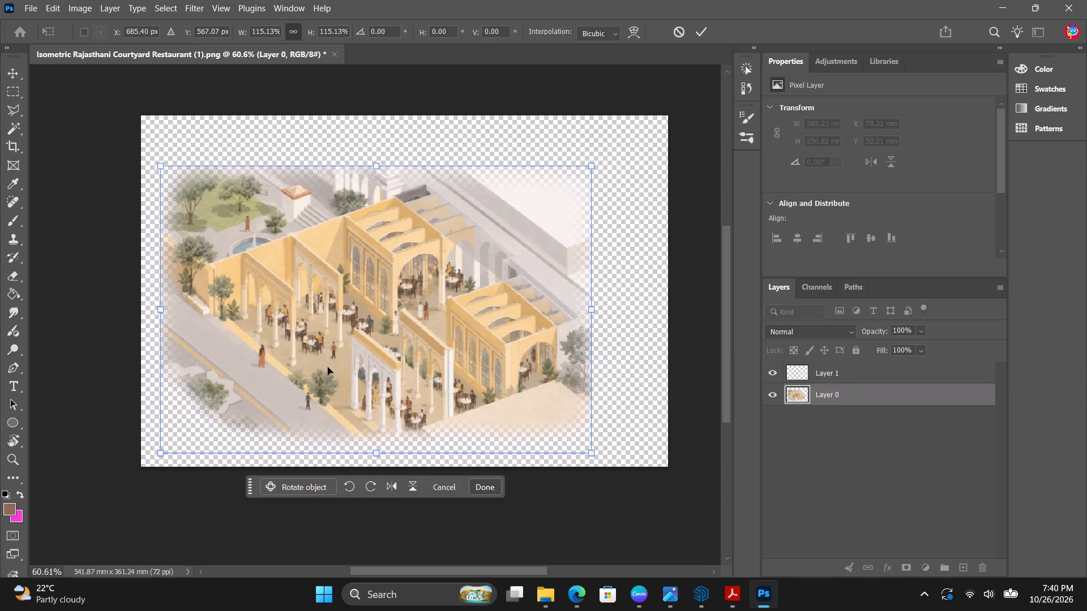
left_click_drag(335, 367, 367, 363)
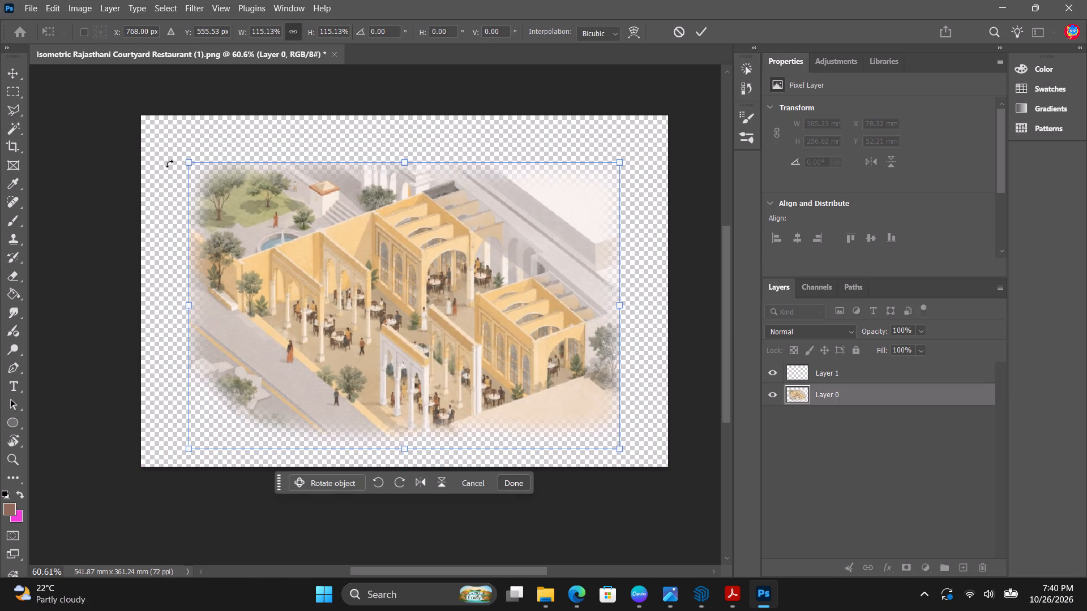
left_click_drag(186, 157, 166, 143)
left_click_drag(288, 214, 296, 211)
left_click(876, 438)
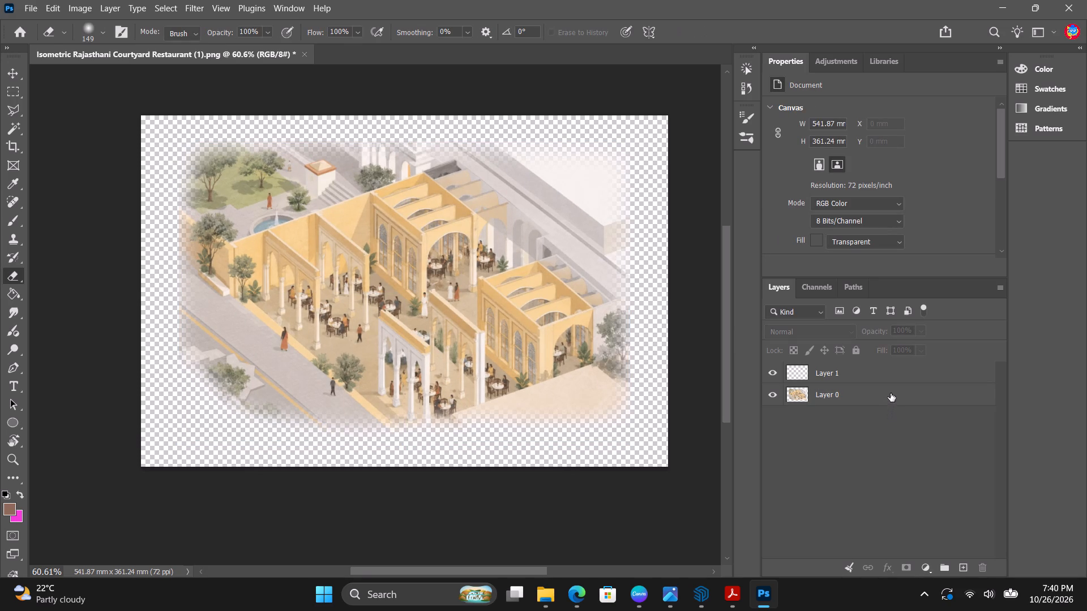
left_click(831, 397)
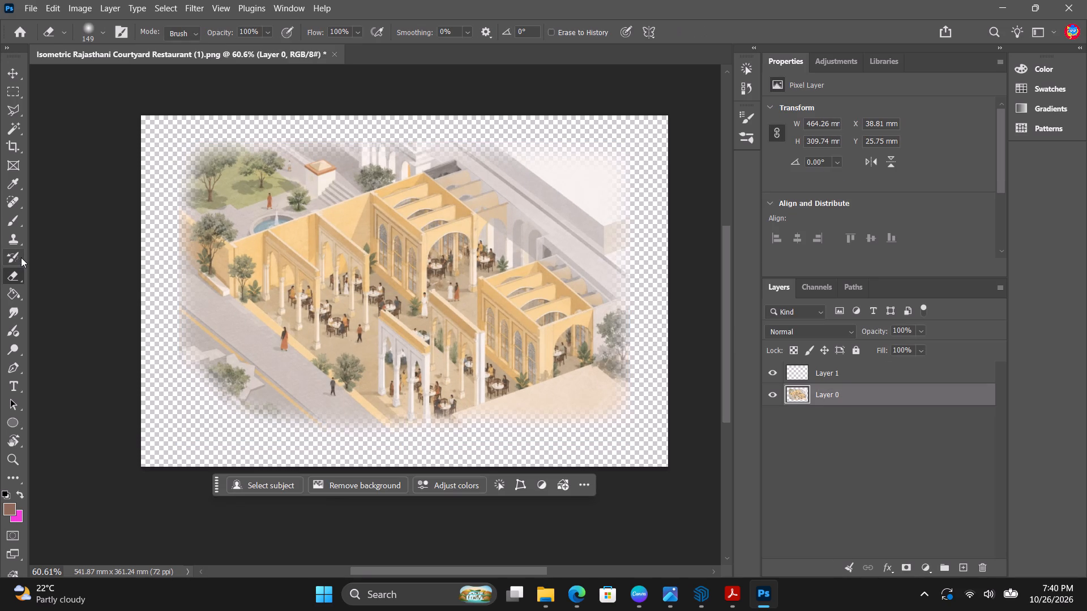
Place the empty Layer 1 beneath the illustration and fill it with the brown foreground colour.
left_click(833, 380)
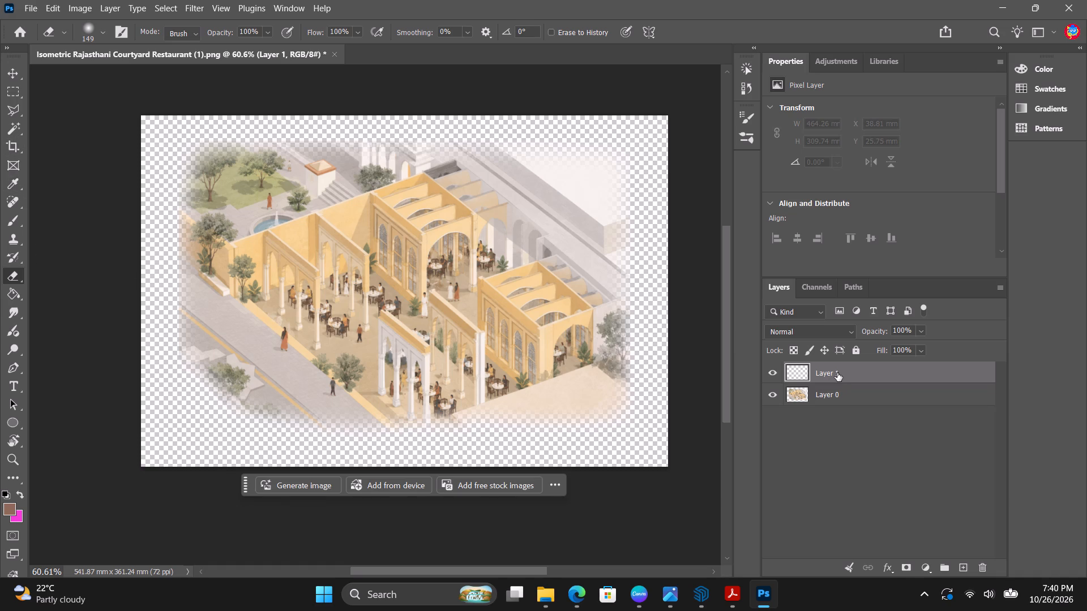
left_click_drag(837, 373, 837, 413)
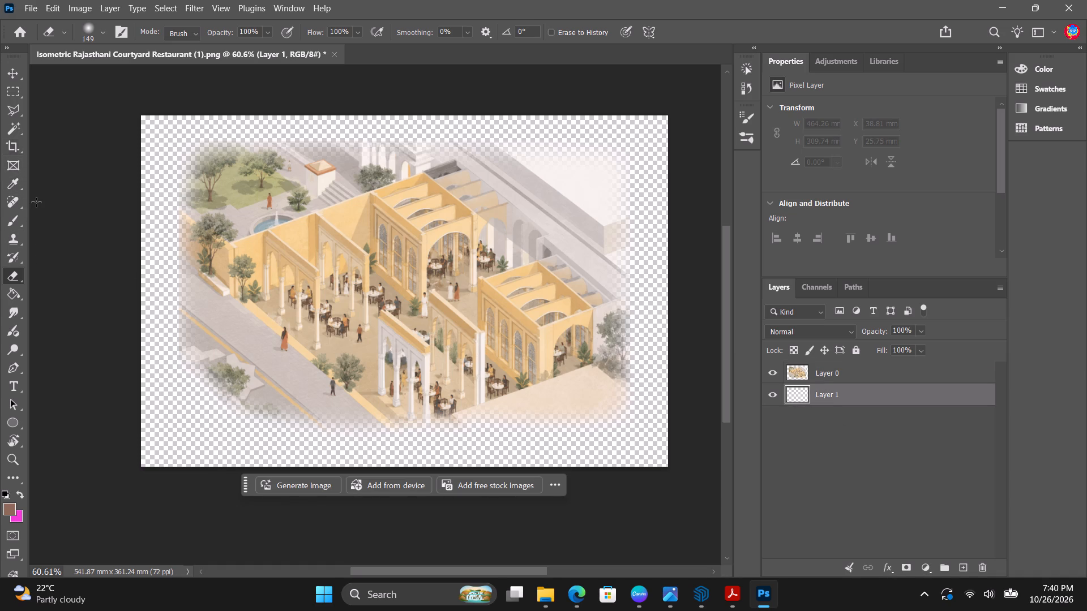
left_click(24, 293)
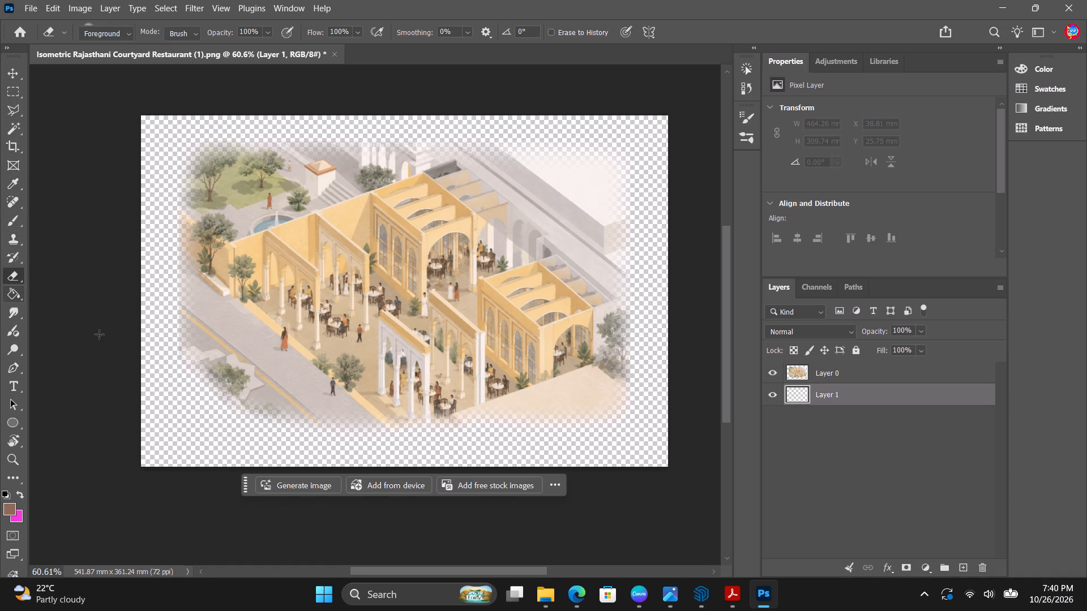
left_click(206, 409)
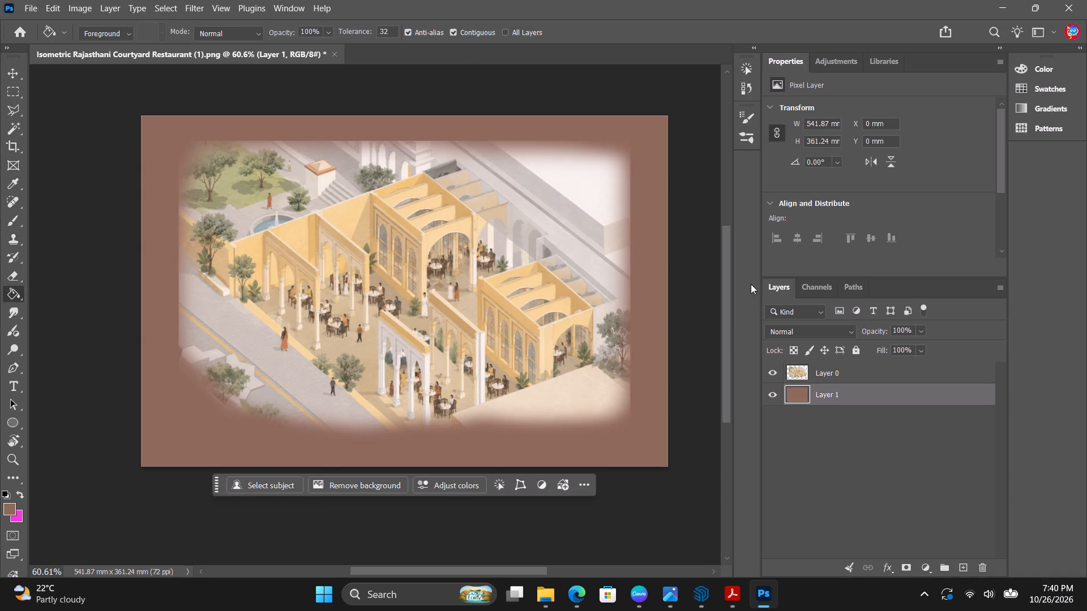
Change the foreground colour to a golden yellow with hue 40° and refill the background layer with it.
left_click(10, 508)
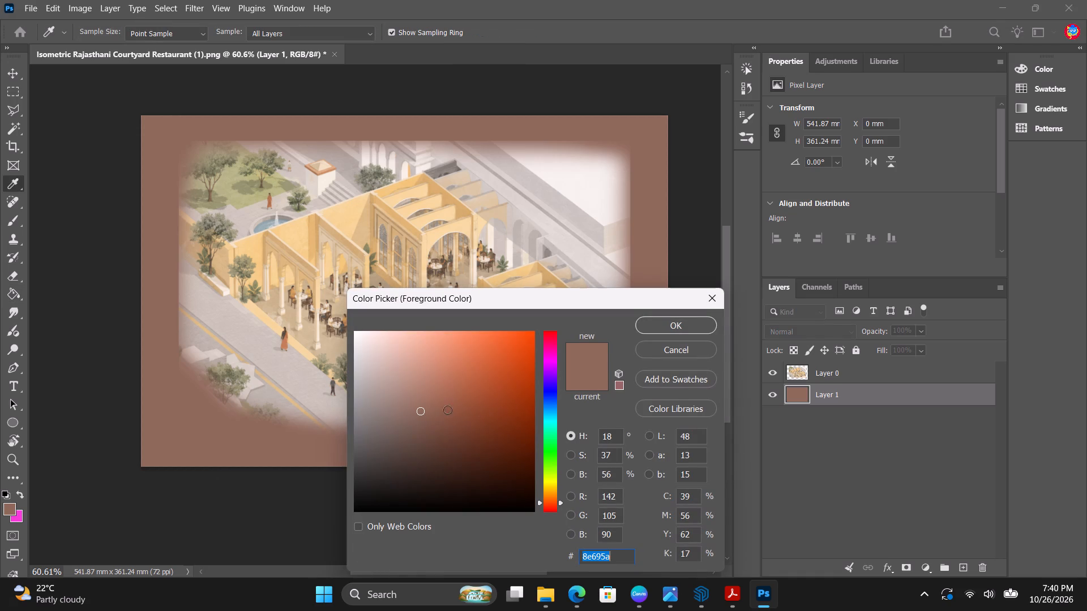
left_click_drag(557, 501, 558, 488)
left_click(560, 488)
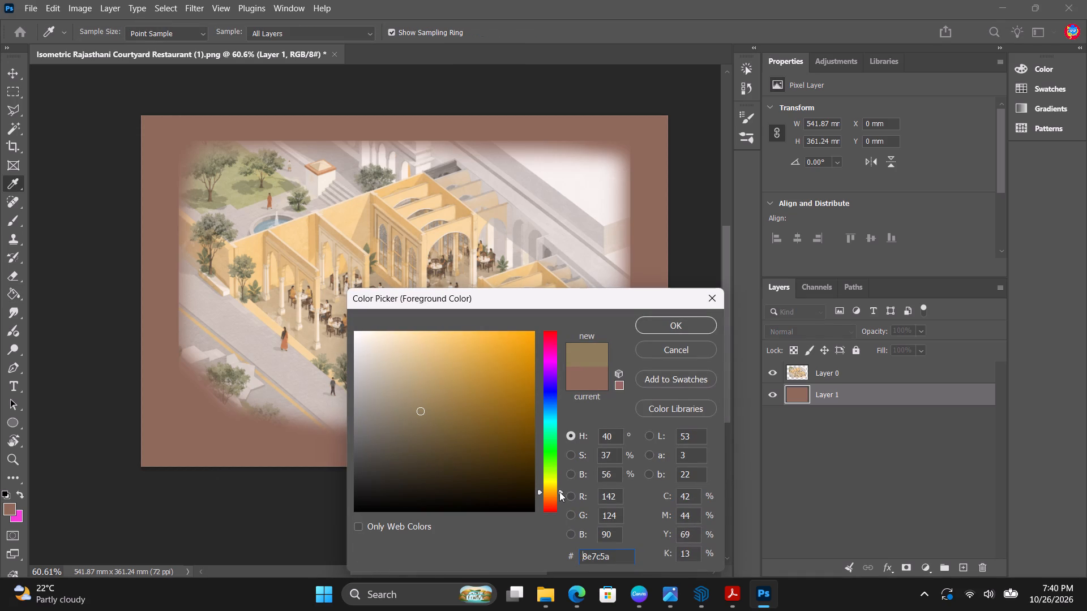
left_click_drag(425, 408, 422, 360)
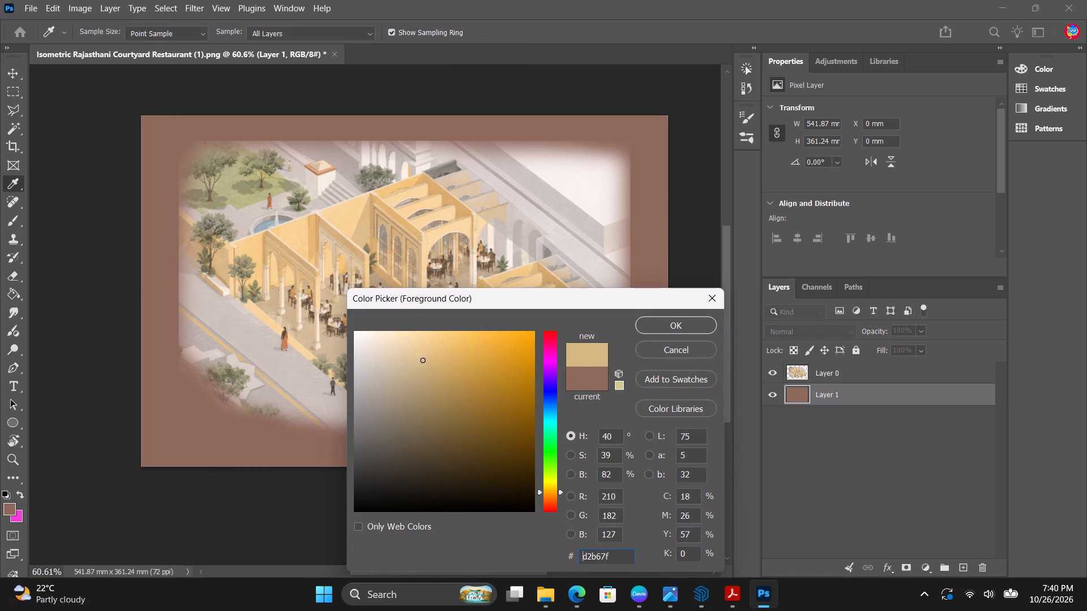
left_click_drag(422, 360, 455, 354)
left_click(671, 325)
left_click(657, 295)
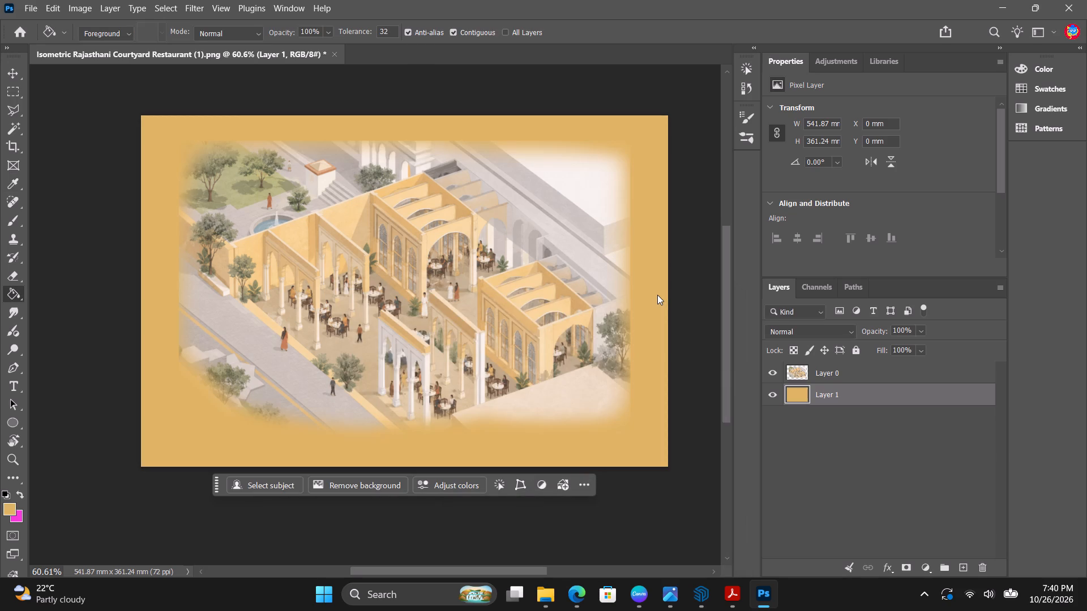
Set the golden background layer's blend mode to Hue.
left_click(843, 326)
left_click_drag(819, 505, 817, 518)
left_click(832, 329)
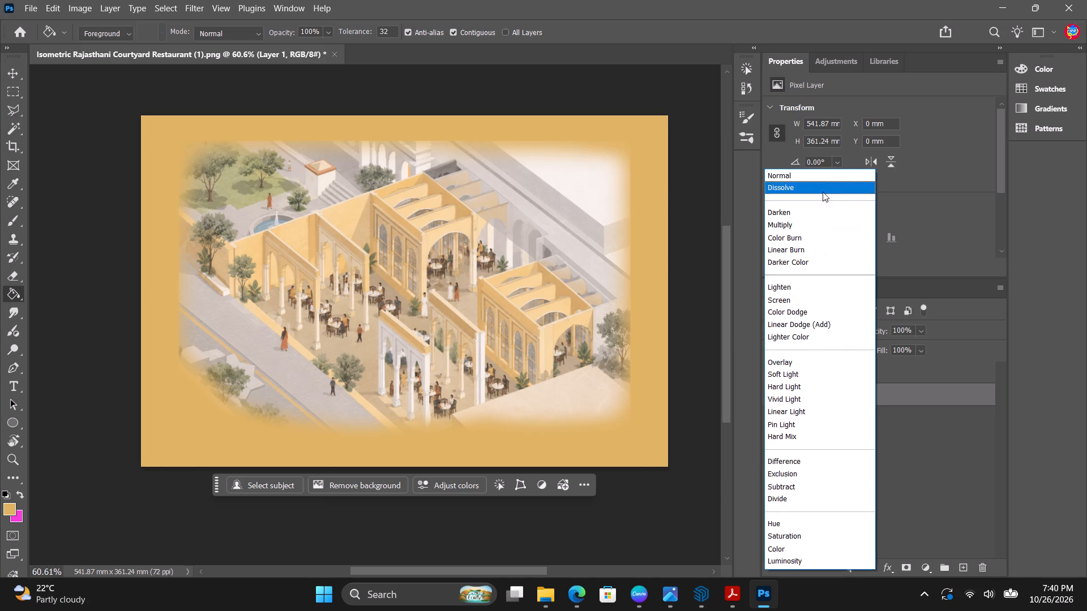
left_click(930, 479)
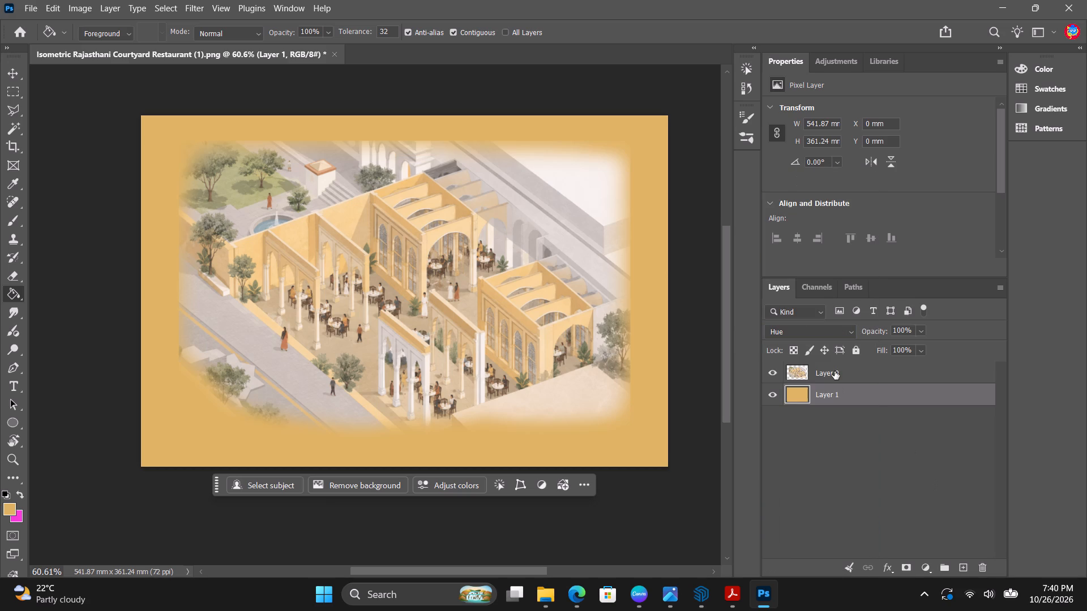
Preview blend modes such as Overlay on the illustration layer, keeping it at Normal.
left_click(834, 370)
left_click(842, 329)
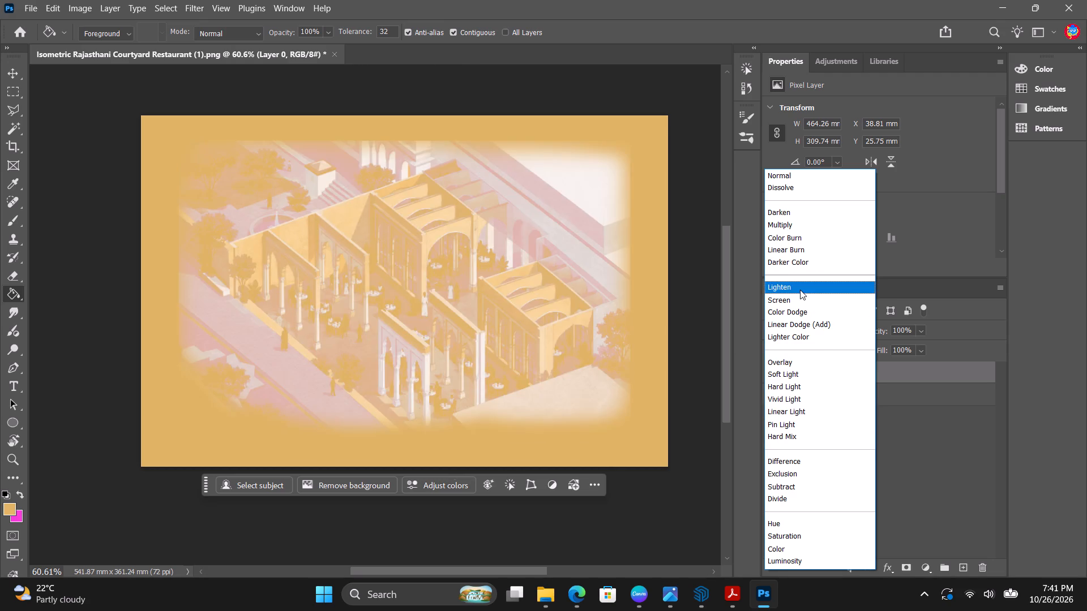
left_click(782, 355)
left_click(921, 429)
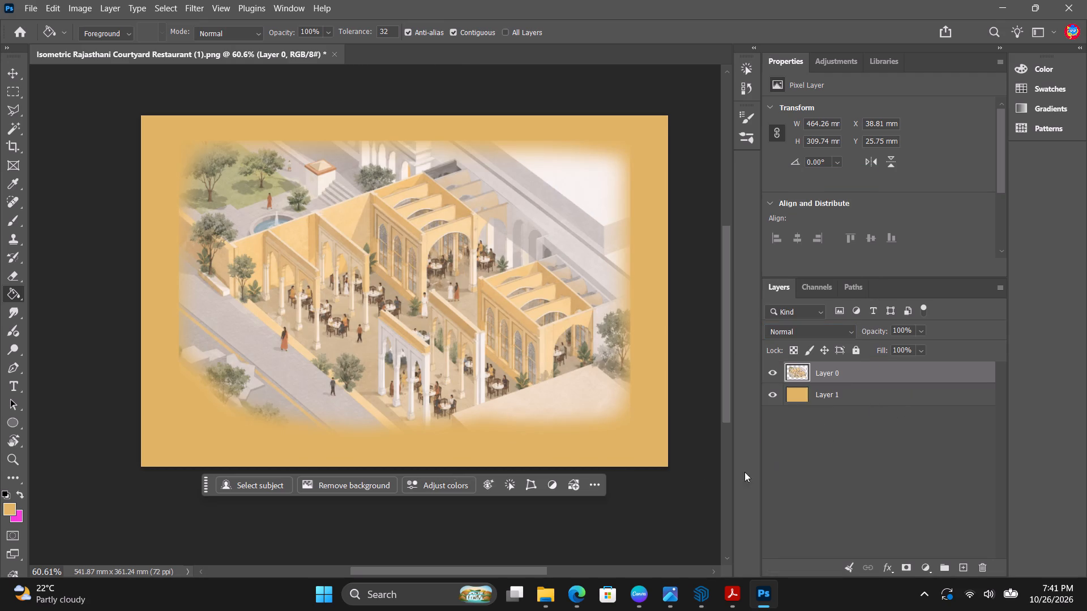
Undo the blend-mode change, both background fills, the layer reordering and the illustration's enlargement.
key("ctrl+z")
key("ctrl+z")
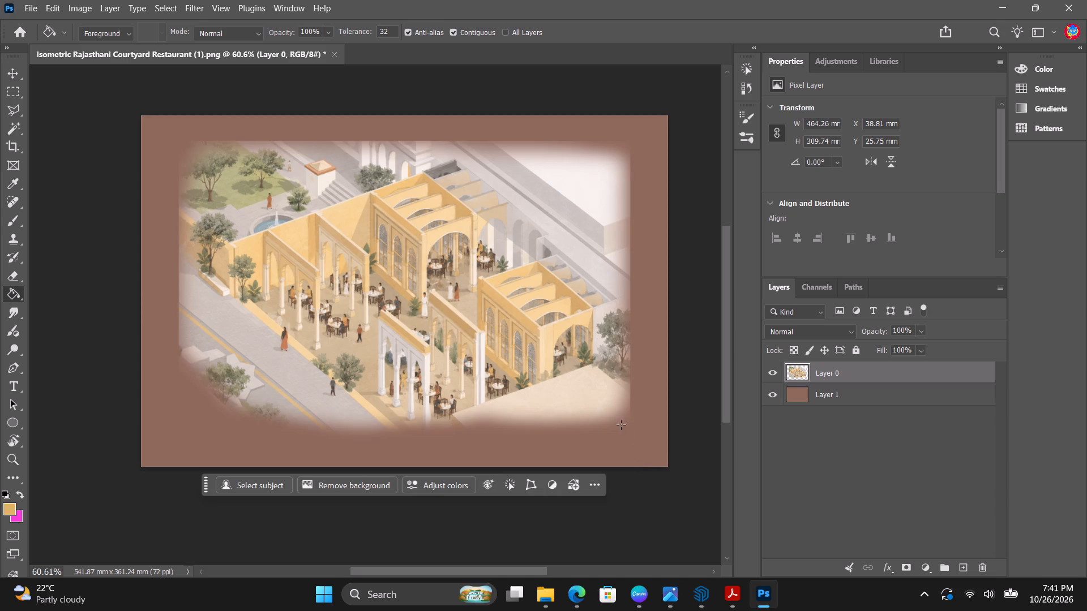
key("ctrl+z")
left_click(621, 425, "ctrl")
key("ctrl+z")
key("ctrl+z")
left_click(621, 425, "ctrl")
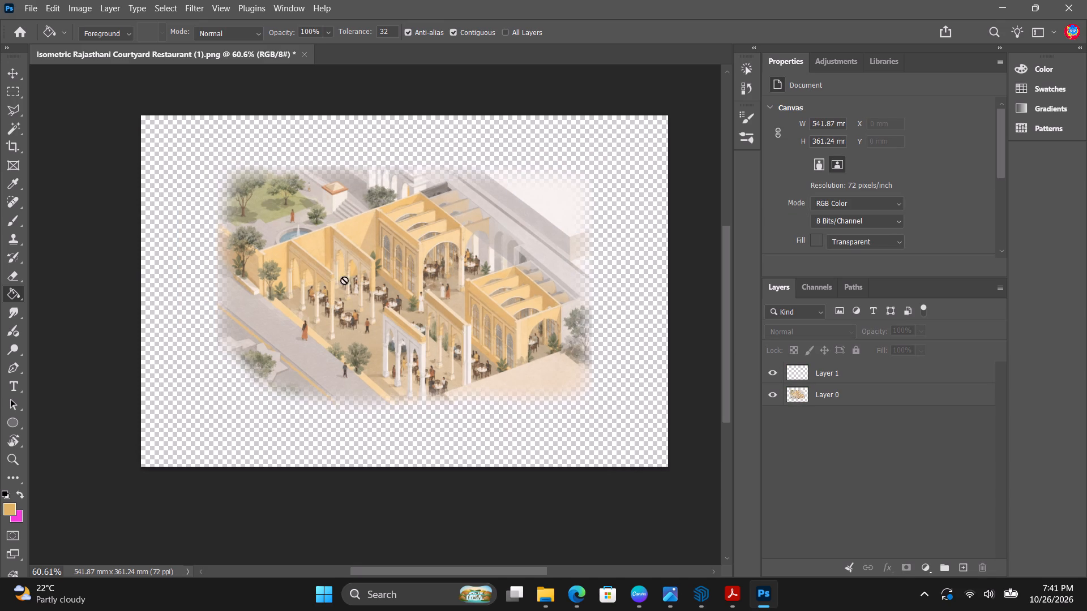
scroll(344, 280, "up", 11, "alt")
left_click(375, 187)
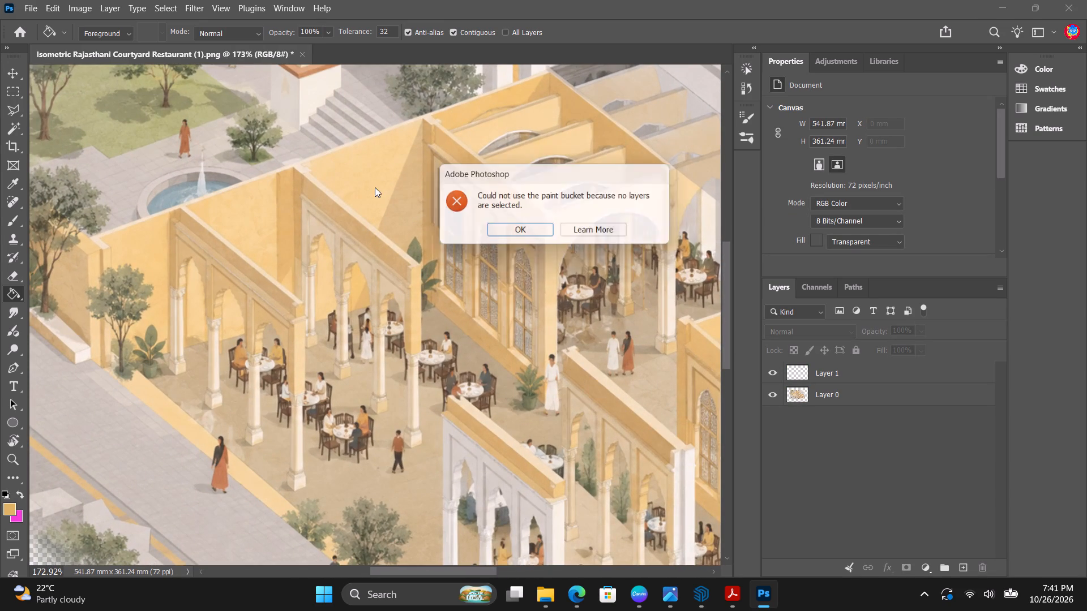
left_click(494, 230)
Convert the illustration's Layer 0 to a smart object and rasterize it back to a pixel layer.
left_click(866, 391)
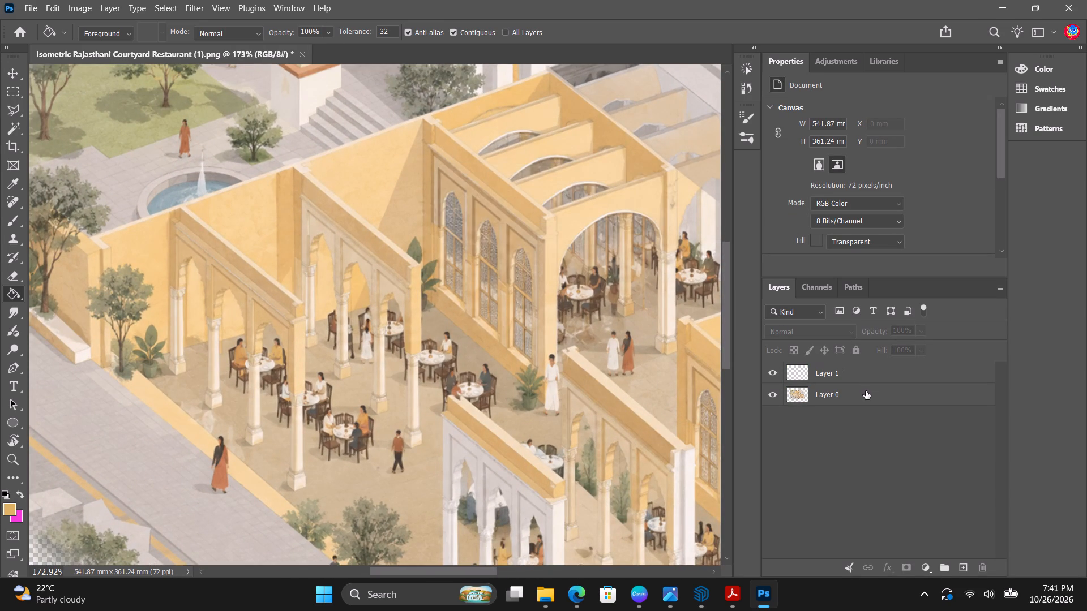
right_click(866, 391)
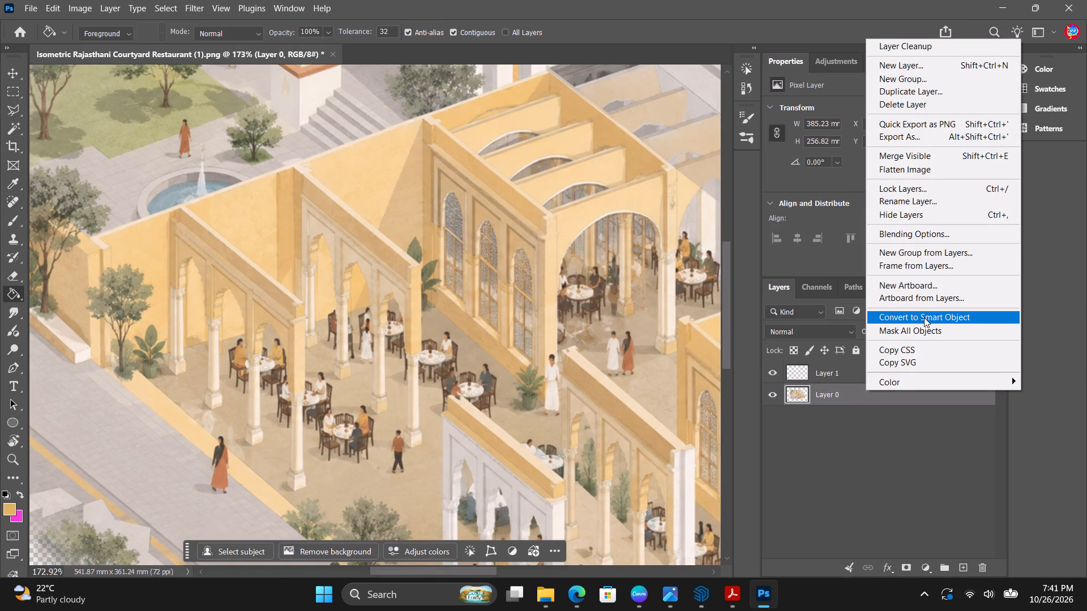
left_click(924, 317)
right_click(857, 397)
left_click(896, 545)
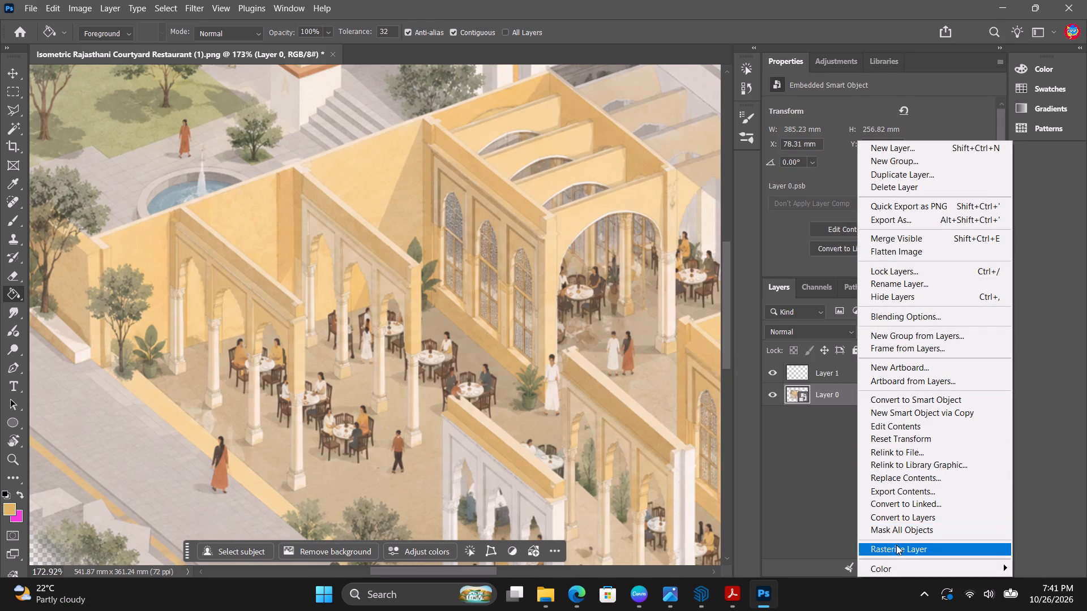
scroll(541, 195, "down", 9, "alt")
scroll(480, 194, "up", 4, "alt")
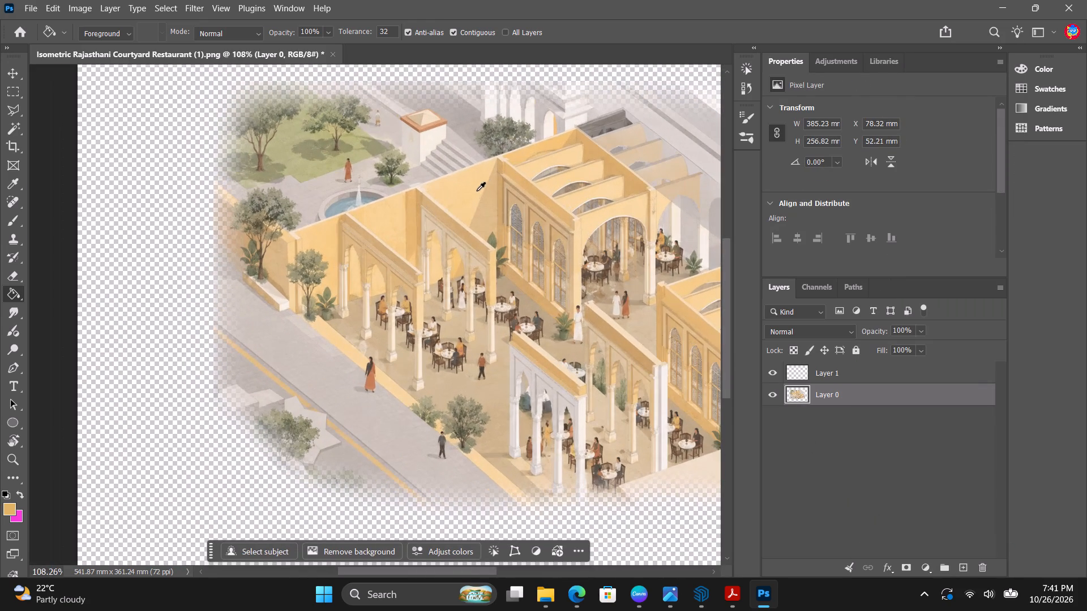
Sample the back wall's pale golden colour and select matching tones across Layer 0 using the Magic Wand with Contiguous off.
left_click(477, 191, "alt")
left_click(21, 127)
left_click(480, 199)
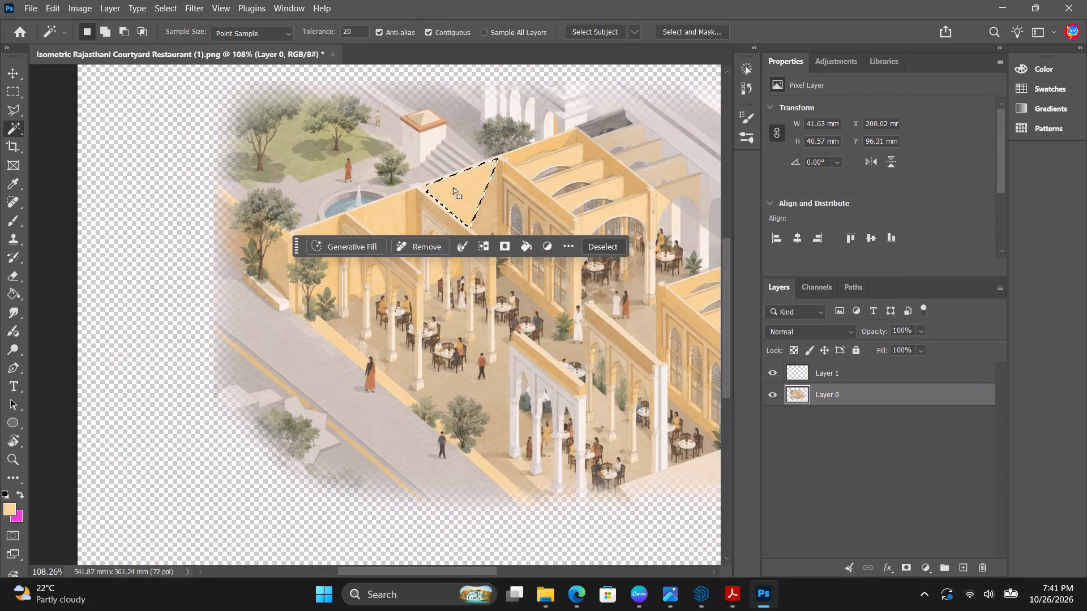
left_click(429, 32)
left_click(385, 216)
Add the front arcade's top, the courtyard wall tones, the rear vaults and the small kiosk roof to the selection.
scroll(264, 369, "down", 4, "alt")
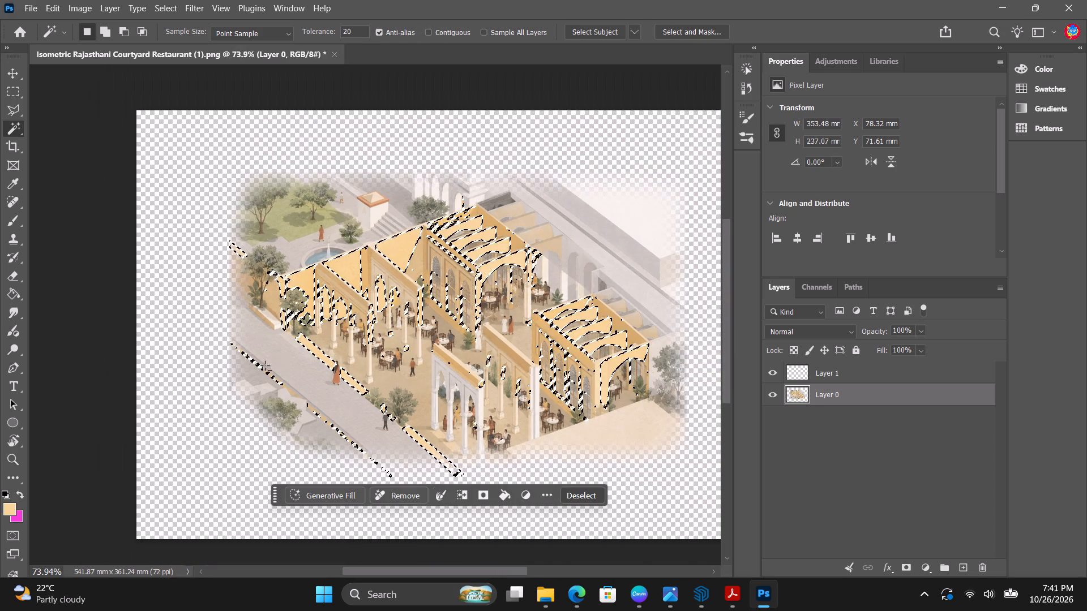
scroll(396, 365, "up", 2, "alt")
scroll(475, 256, "down", 4, "alt")
scroll(531, 282, "up", 7, "alt")
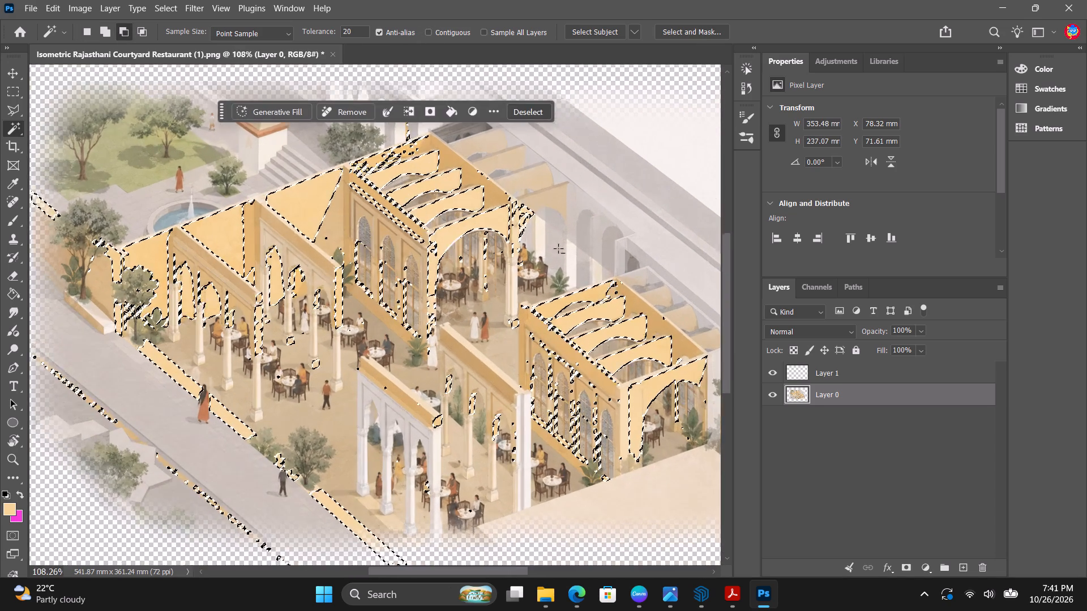
scroll(558, 248, "up", 3, "alt")
scroll(495, 265, "down", 3, "alt")
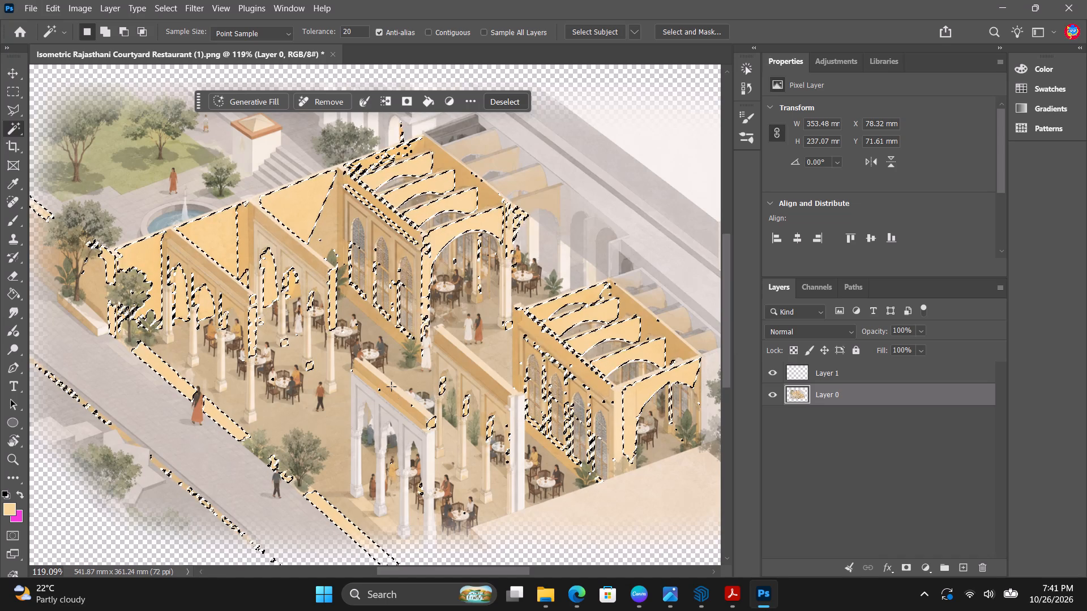
left_click(391, 386, "shift")
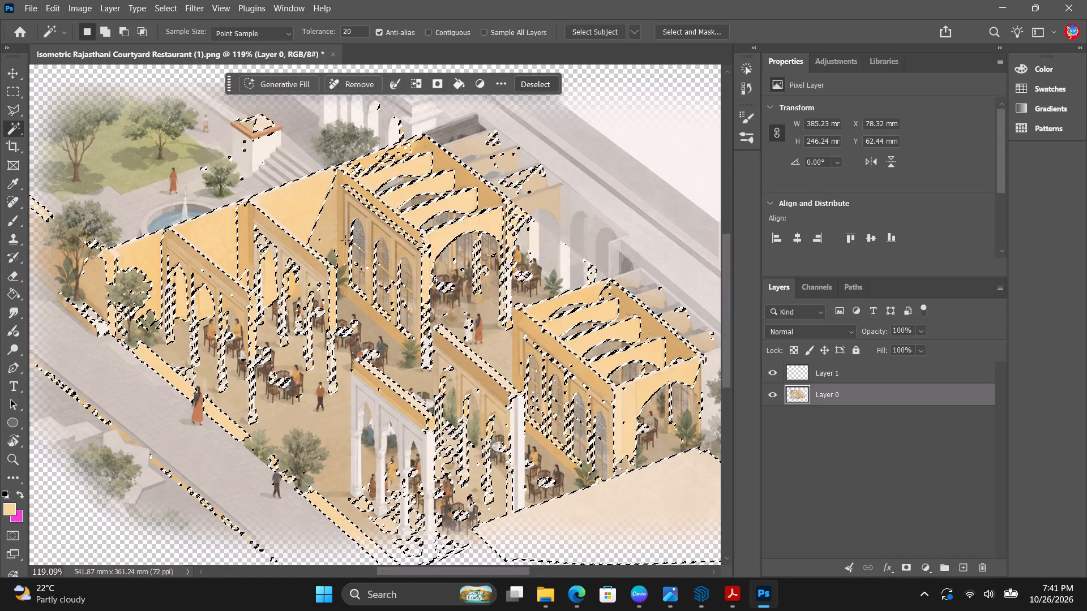
left_click(298, 211, "shift")
left_click(316, 226, "shift")
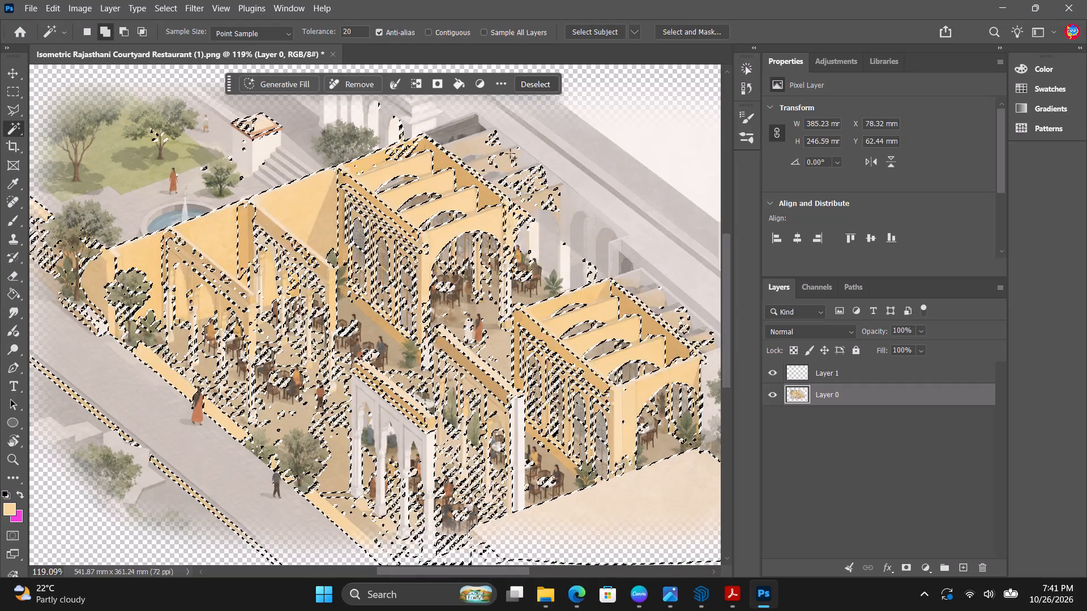
left_click(506, 155, "shift")
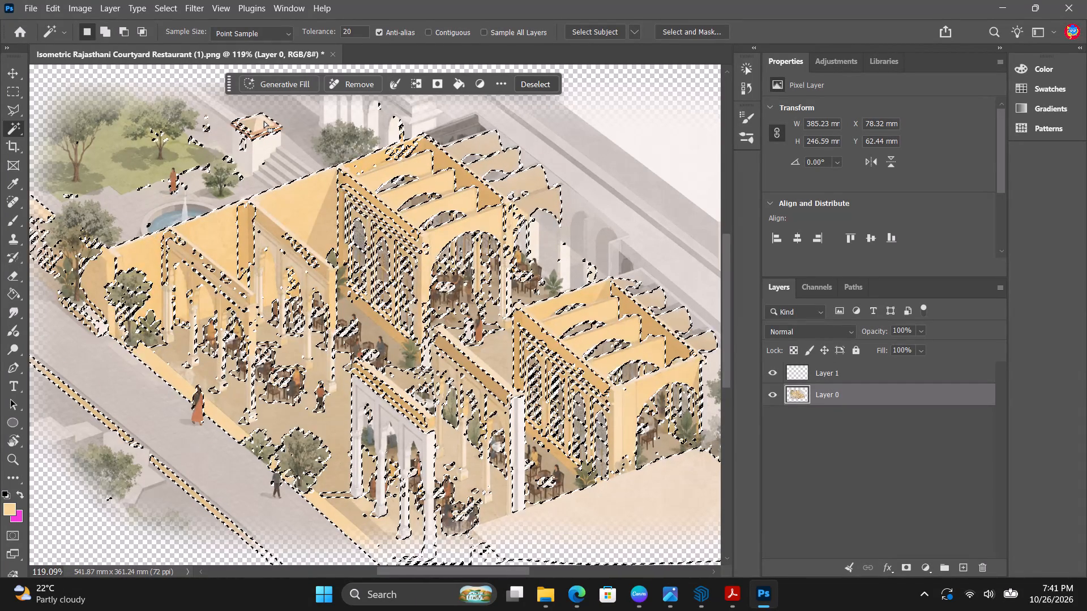
left_click(258, 126, "ctrl")
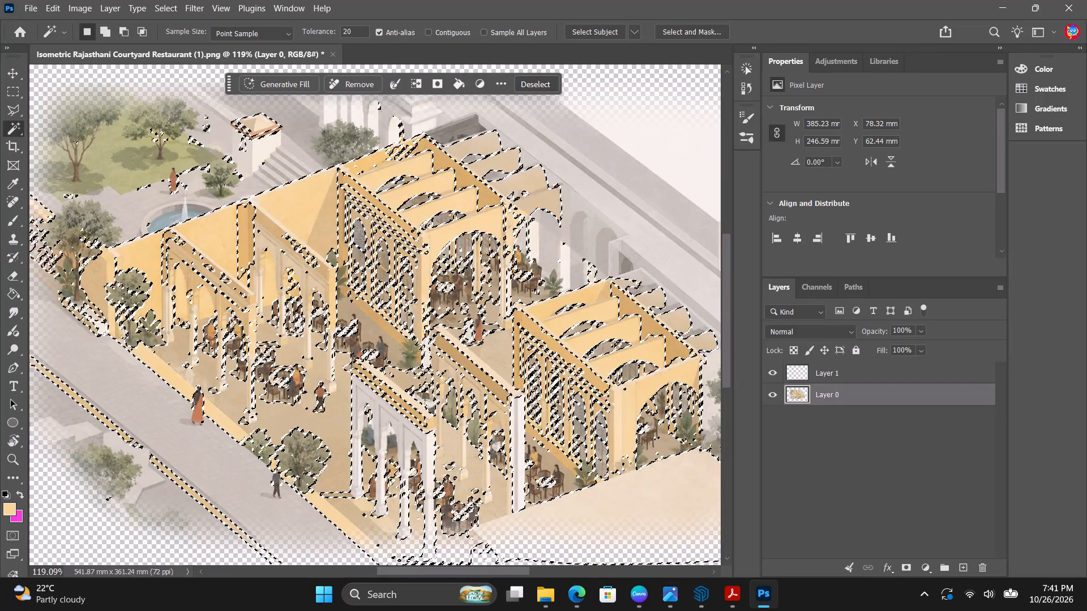
Add the shaded wall edge and the yellow arcade's trim tones beside the fountain to the selection.
scroll(240, 253, "up", 3, "shift")
scroll(242, 247, "down", 10)
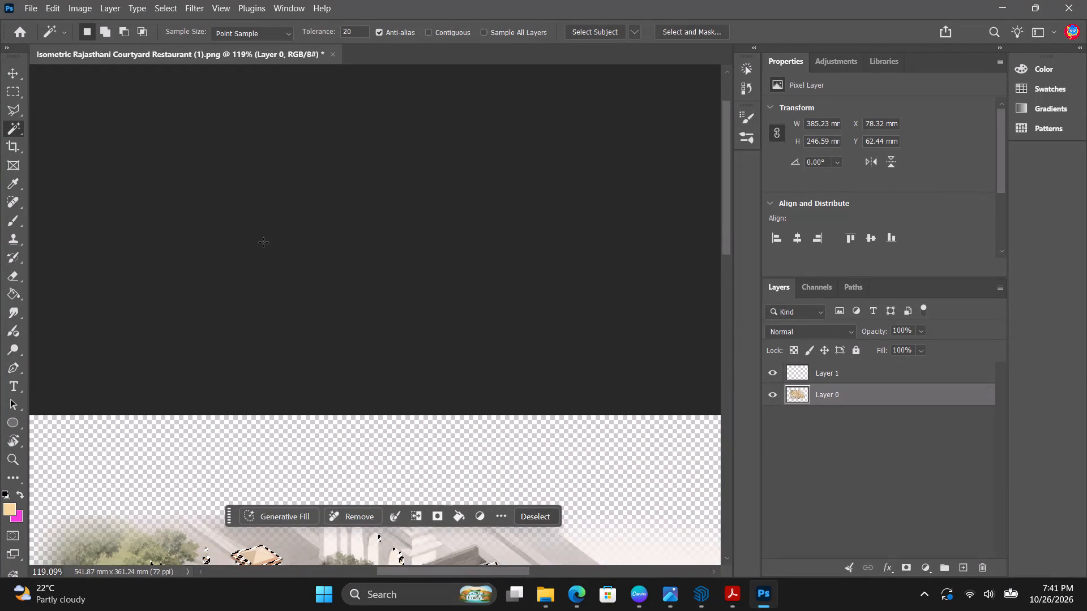
scroll(263, 242, "down", 20)
scroll(263, 242, "down", 4)
scroll(258, 385, "down", 9)
scroll(245, 385, "up", 3, "shift")
scroll(245, 385, "down", 7)
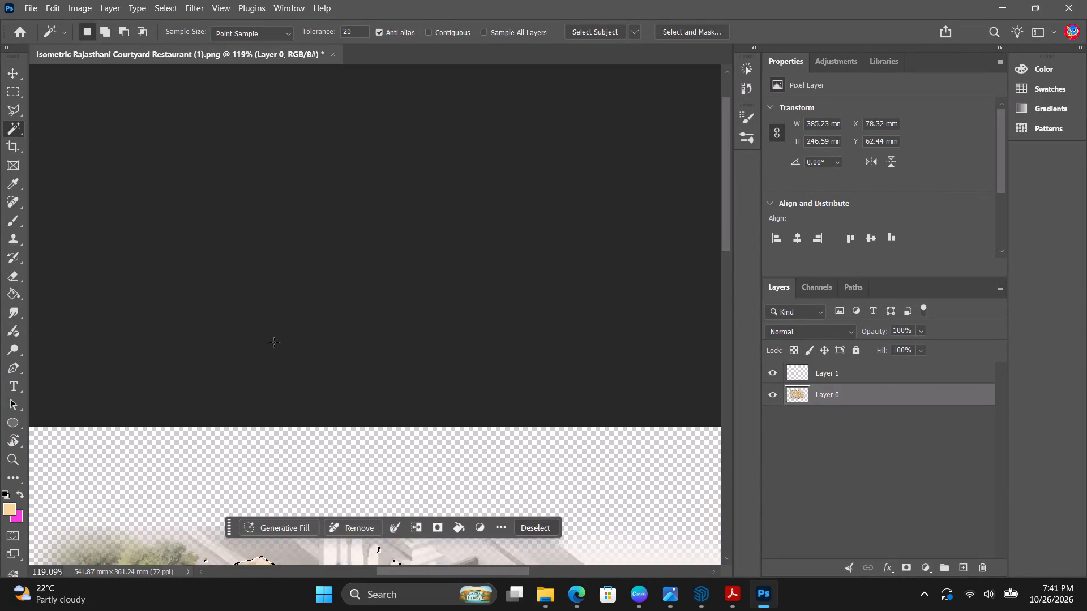
scroll(274, 342, "down", 20)
scroll(274, 342, "down", 11)
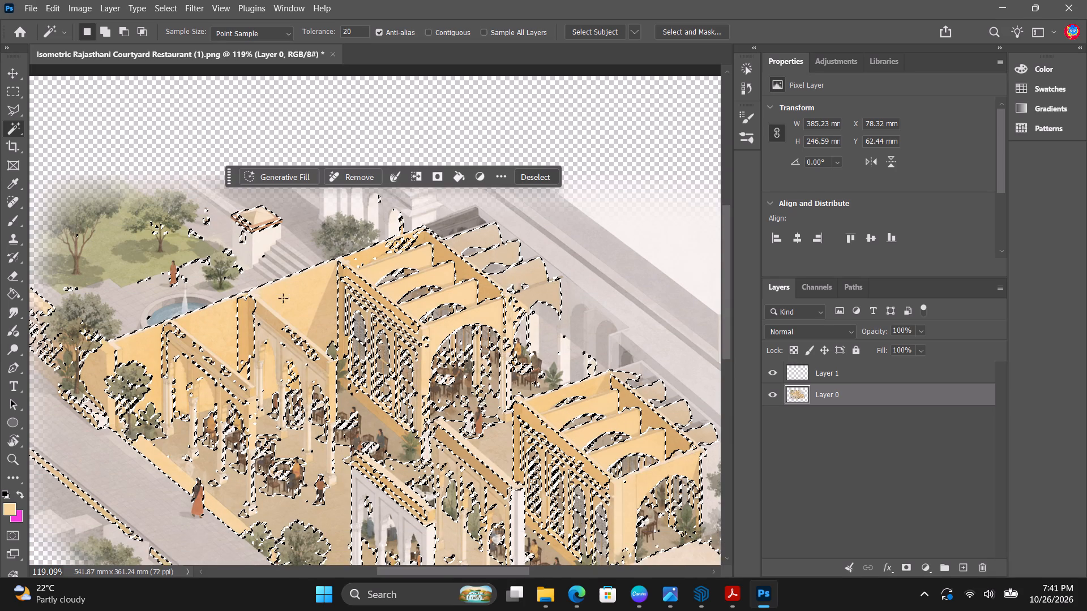
scroll(283, 298, "down", 2)
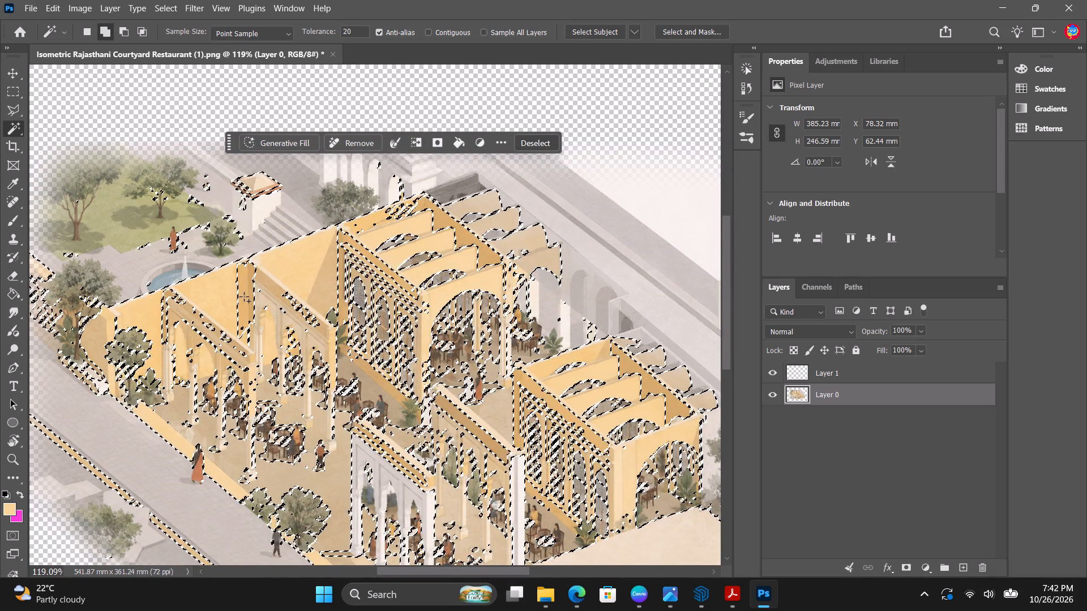
left_click(245, 294, "shift")
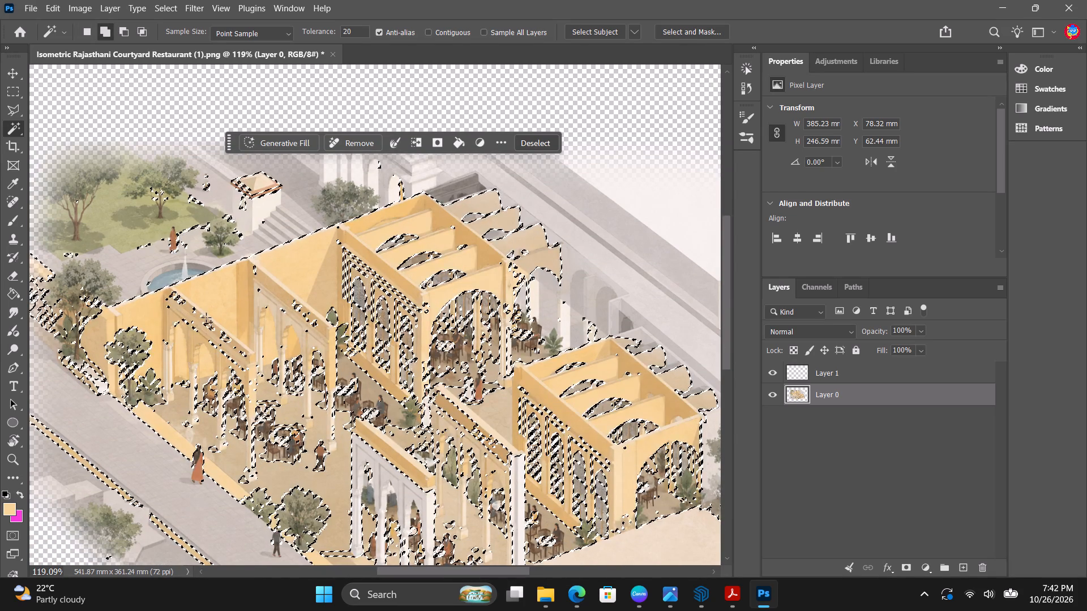
left_click(176, 305, "shift")
left_click(184, 306, "shift")
left_click(184, 306, "shift")
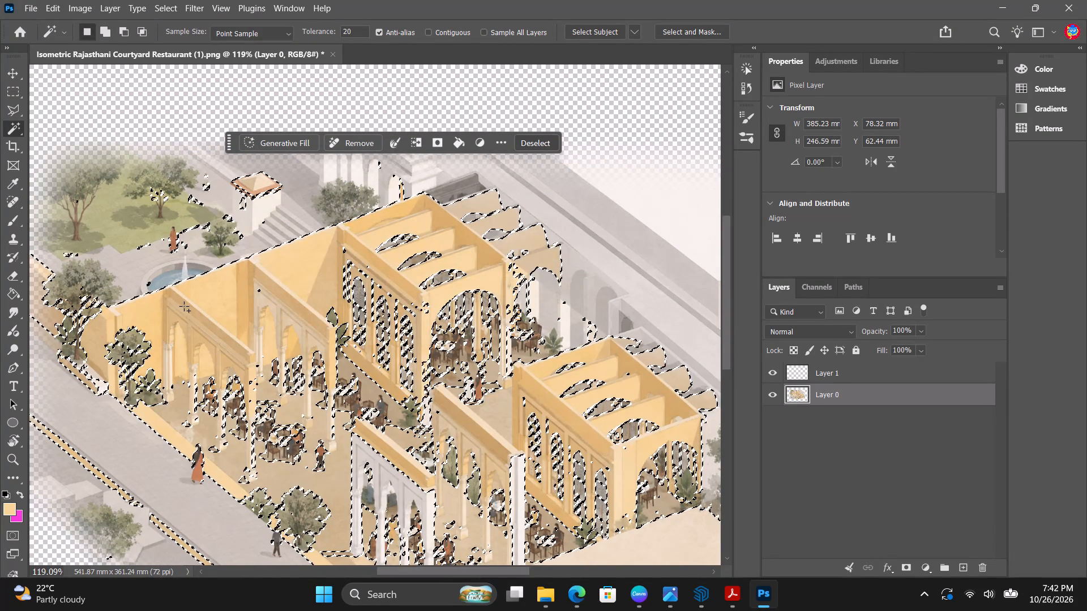
triple_click(214, 295, "shift")
triple_click(214, 295, "shift")
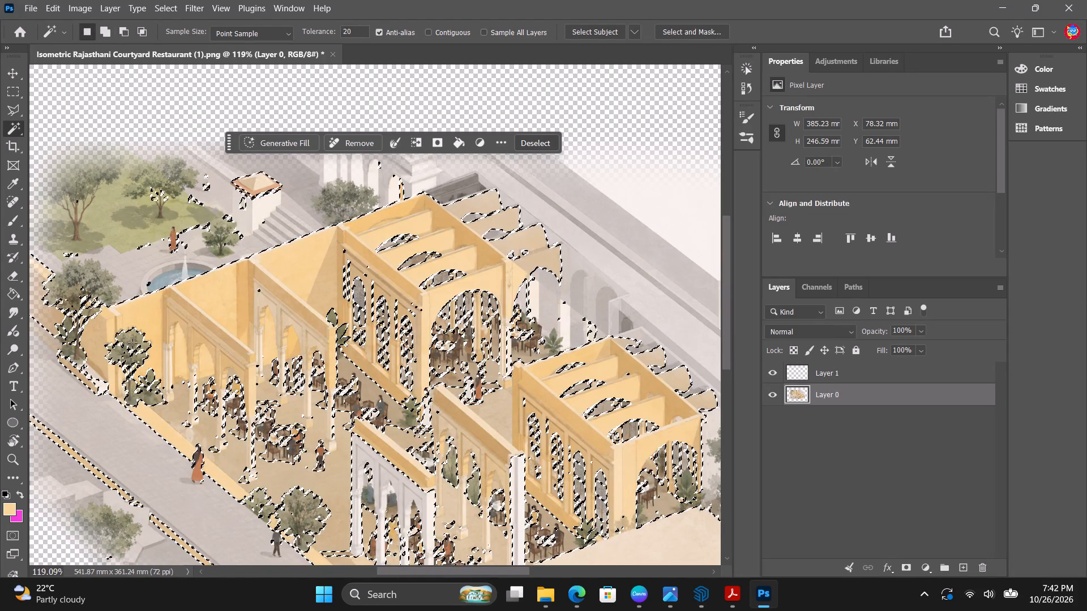
Examine the selection's coverage around the arches, vaults and dining areas of the illustration.
scroll(270, 356, "down", 4, "alt")
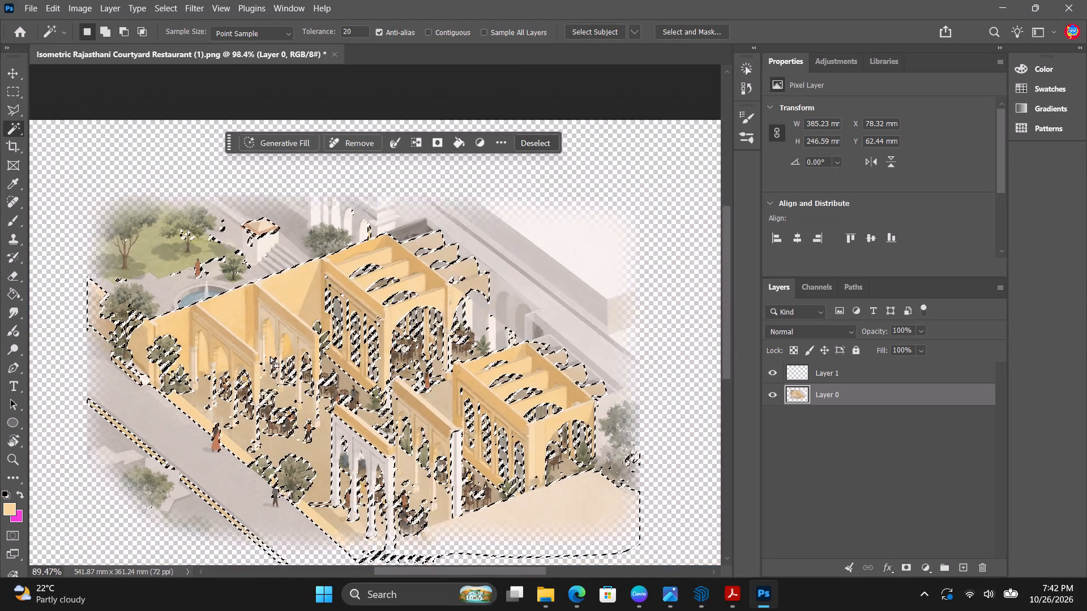
scroll(271, 356, "down", 4, "alt")
scroll(310, 432, "up", 4, "alt")
scroll(363, 266, "down", 3, "alt")
scroll(304, 415, "up", 6, "alt")
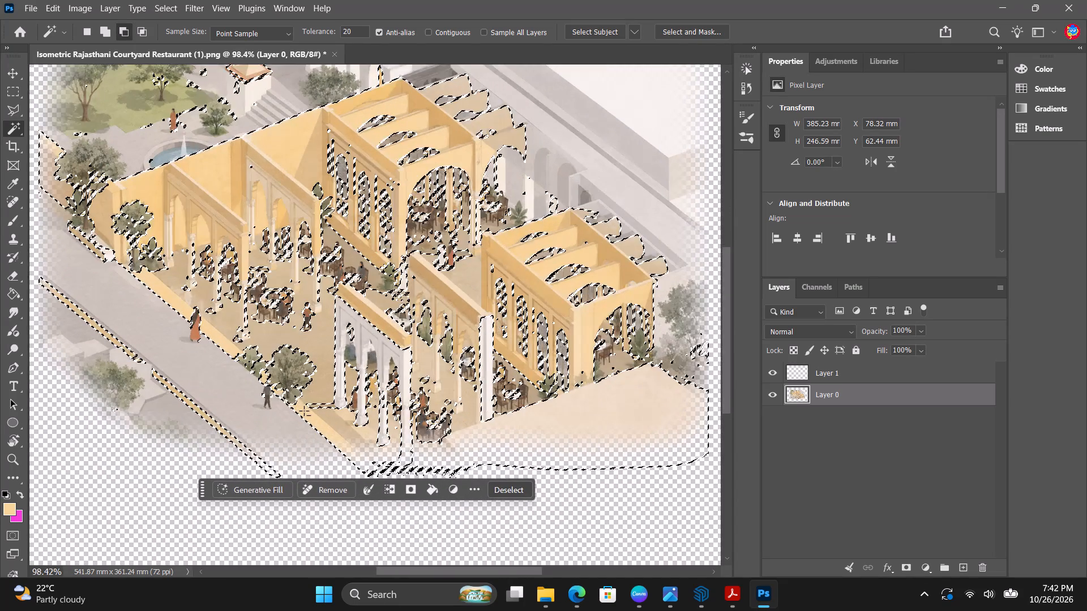
scroll(352, 334, "up", 1, "alt")
scroll(352, 333, "down", 2, "alt")
scroll(469, 185, "up", 6, "alt")
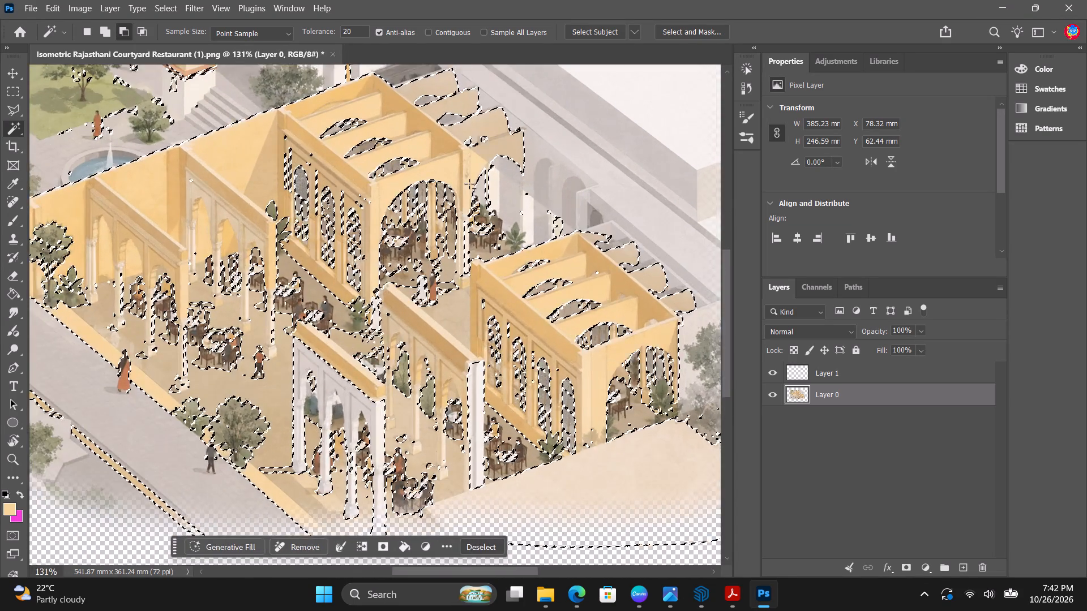
scroll(469, 184, "up", 10, "alt")
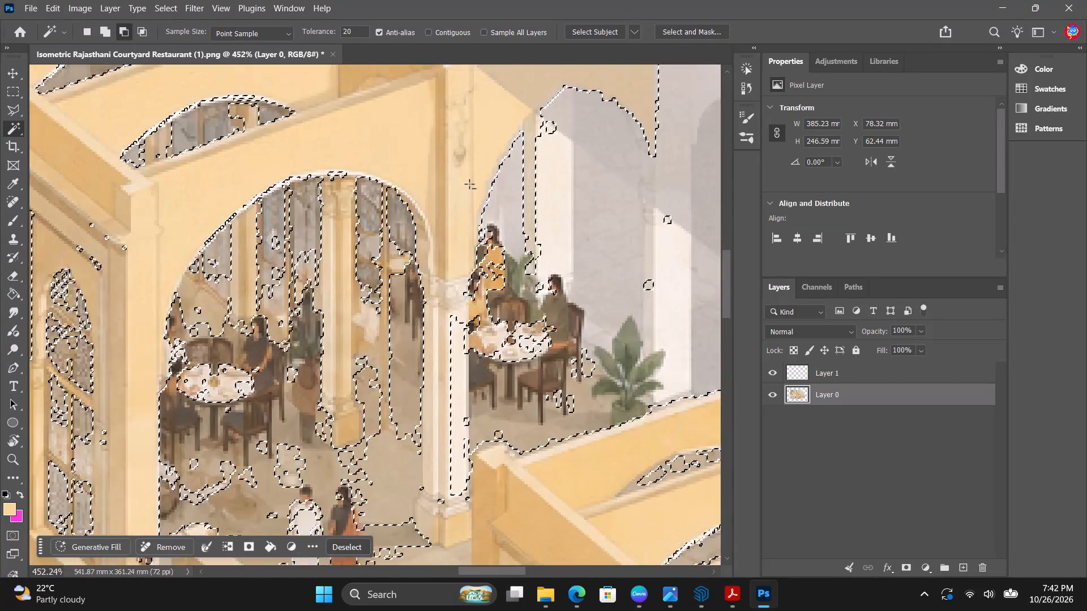
scroll(469, 184, "down", 19, "alt")
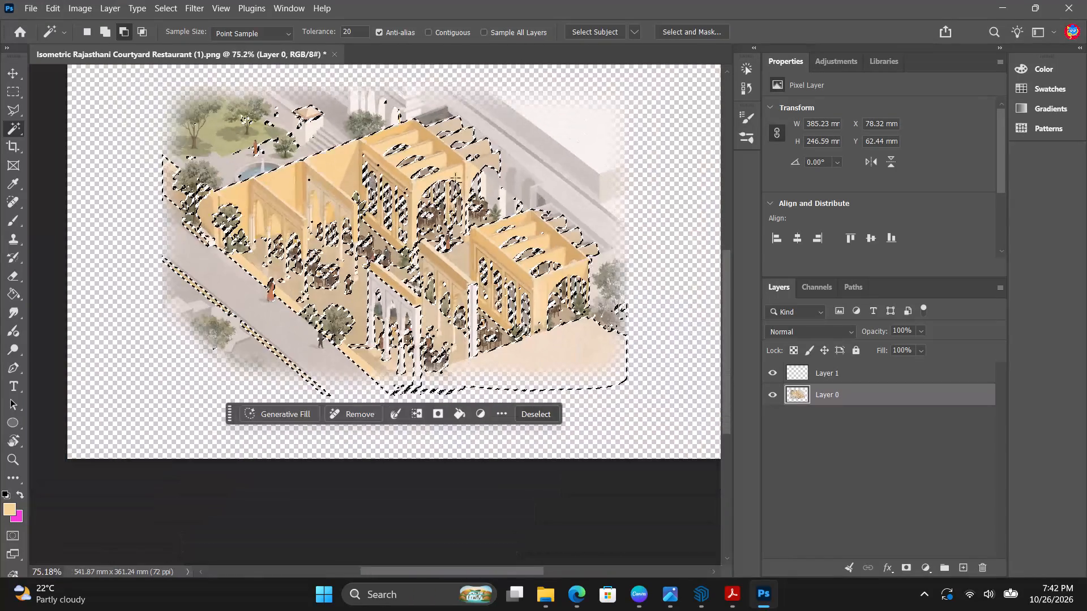
scroll(430, 94, "up", 4, "alt")
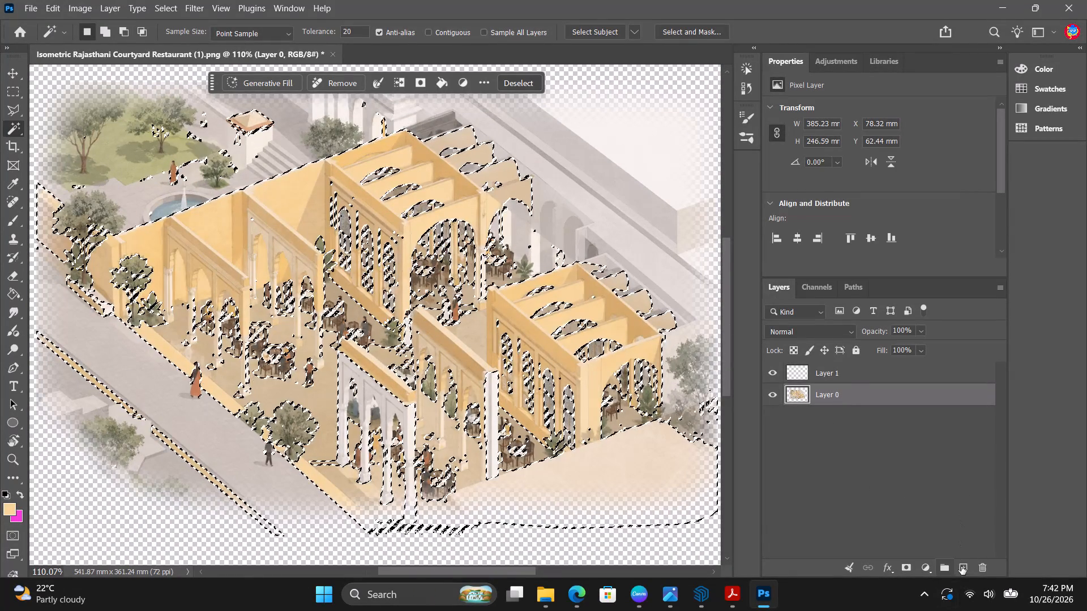
Add a layer mask to Layer 1 from the current selection of yellow architecture.
left_click(855, 374)
left_click(907, 570)
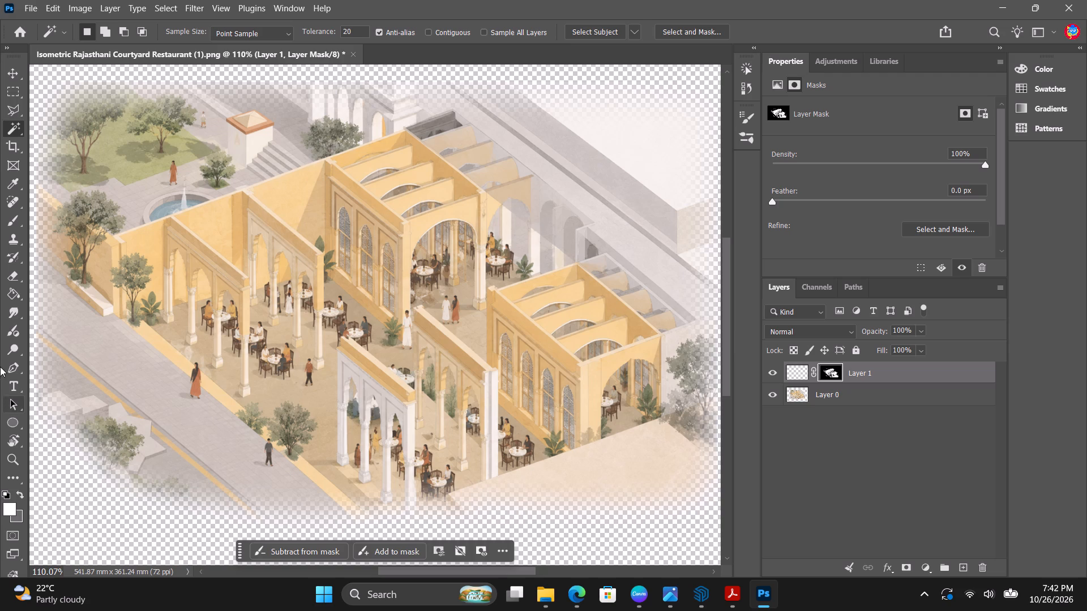
Choose golden foreground colour #f7c251 and try a Paint Bucket fill on the central arched walls with Layer 1's mask active.
left_click(16, 295)
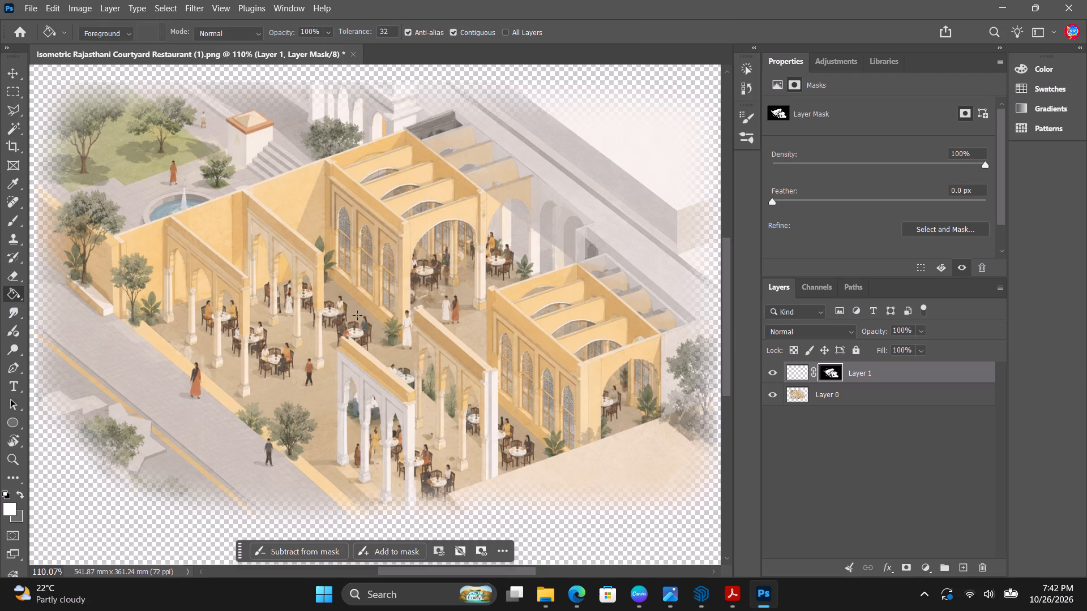
left_click(7, 506)
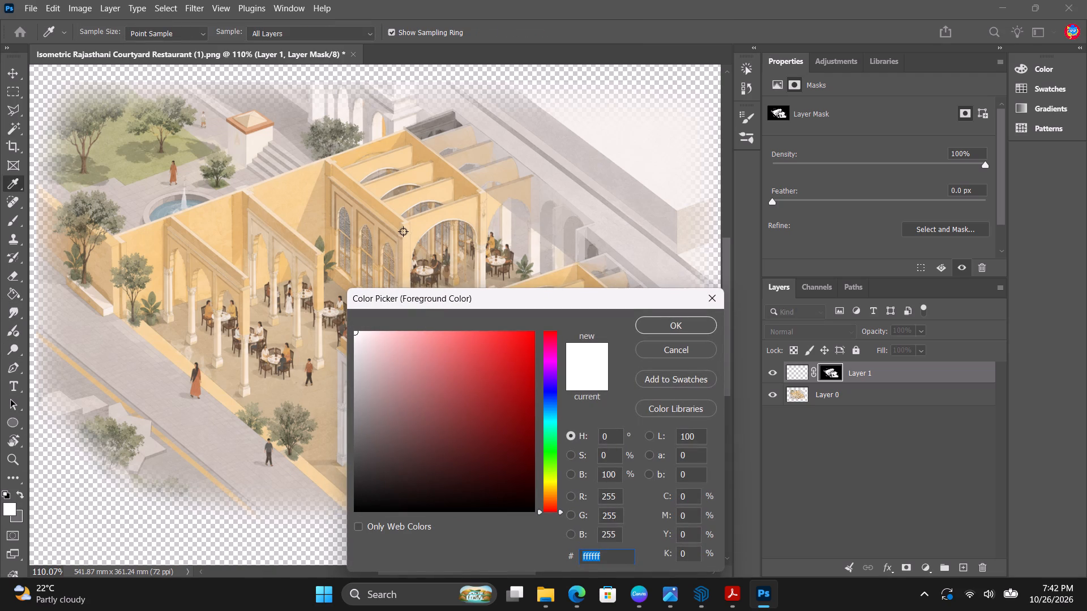
left_click(387, 213, "shift")
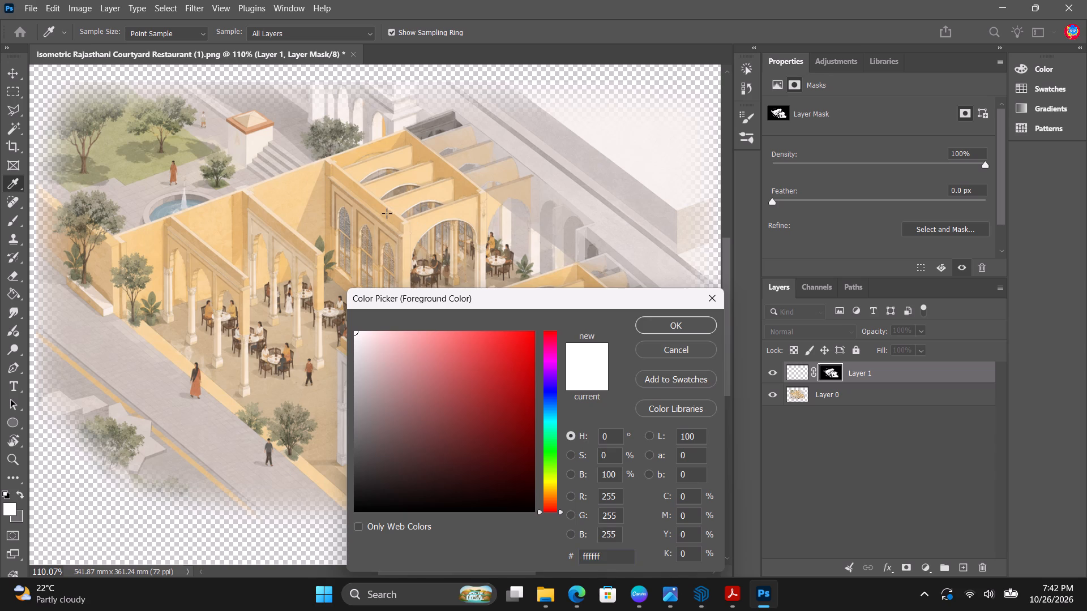
left_click(380, 213, "alt")
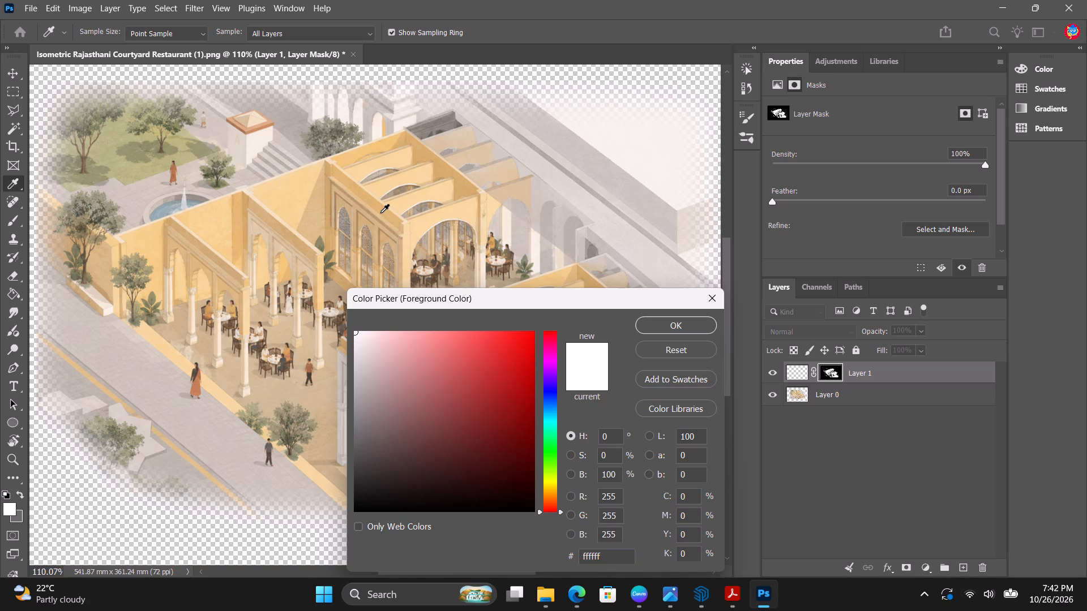
left_click(387, 211, "alt")
left_click_drag(456, 430, 455, 400)
left_click_drag(553, 480, 553, 486)
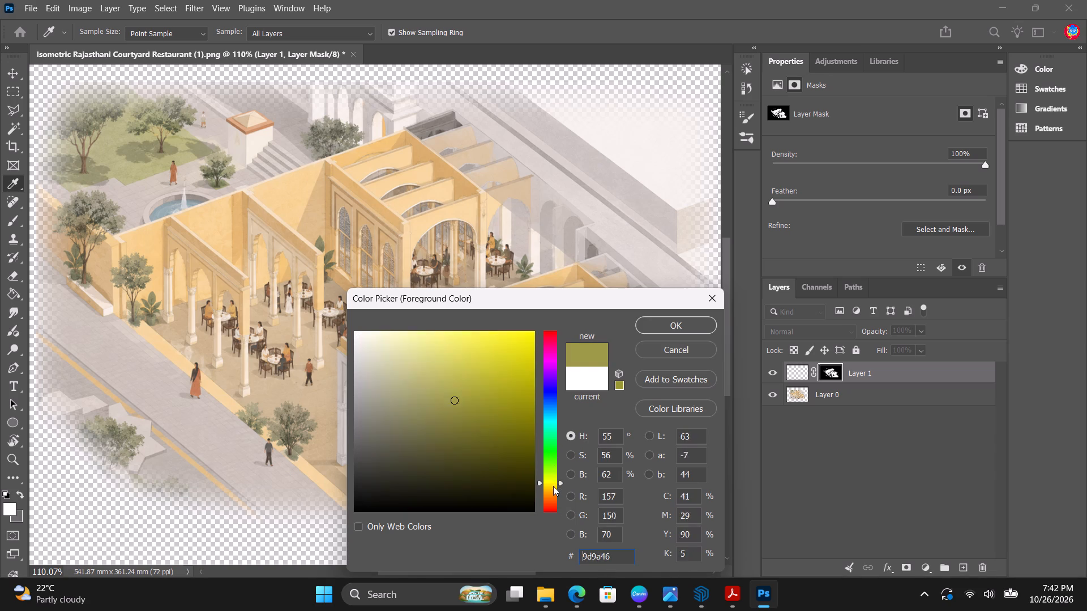
left_click_drag(553, 486, 554, 490)
left_click_drag(463, 394, 422, 334)
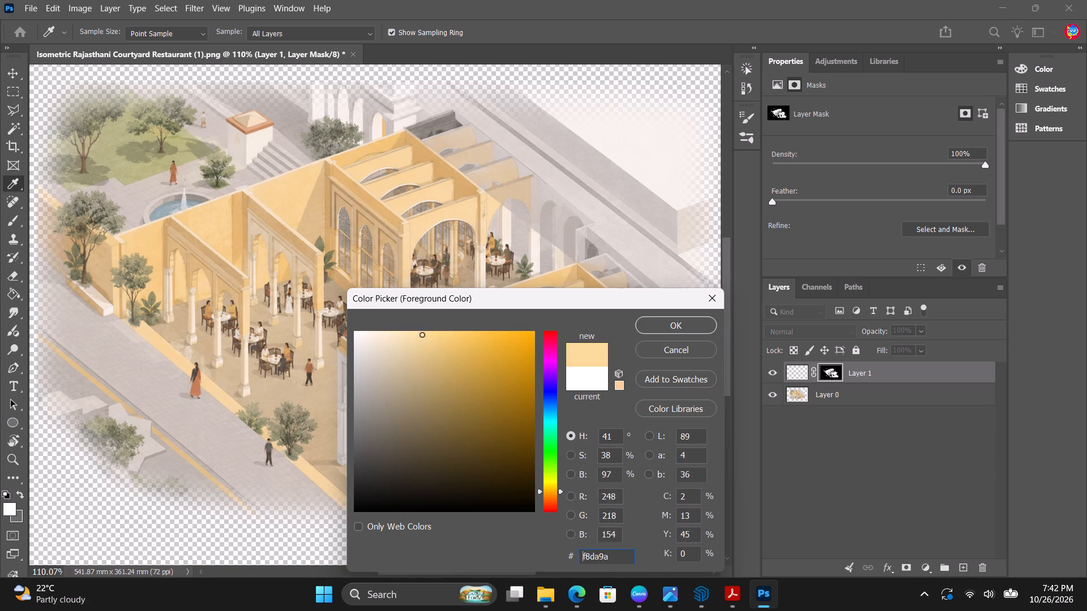
left_click_drag(422, 334, 466, 333)
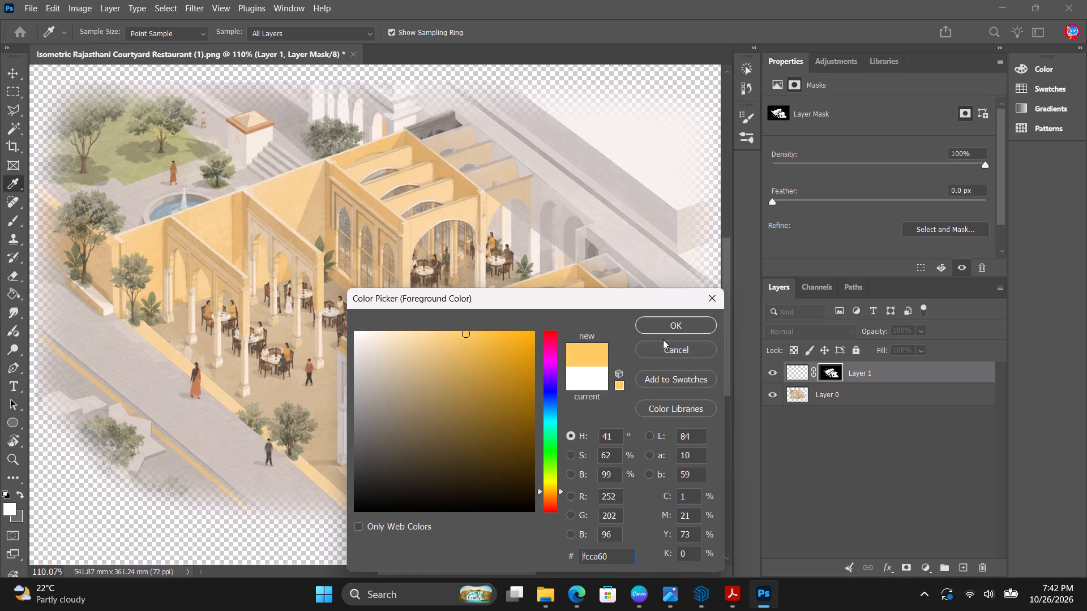
left_click_drag(464, 336, 476, 337)
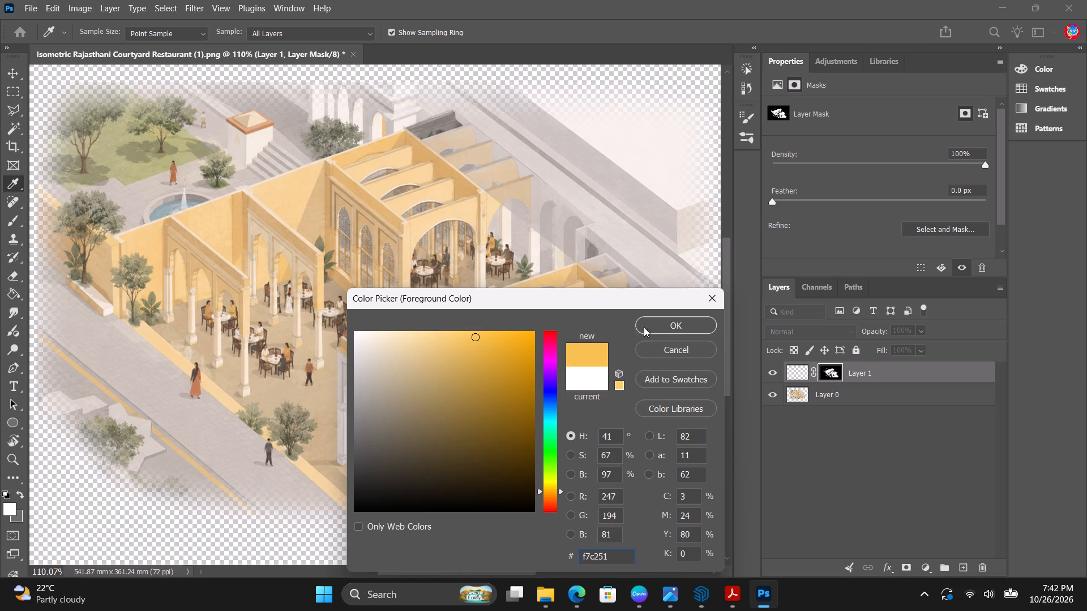
left_click(644, 327)
left_click(397, 226)
left_click(409, 225)
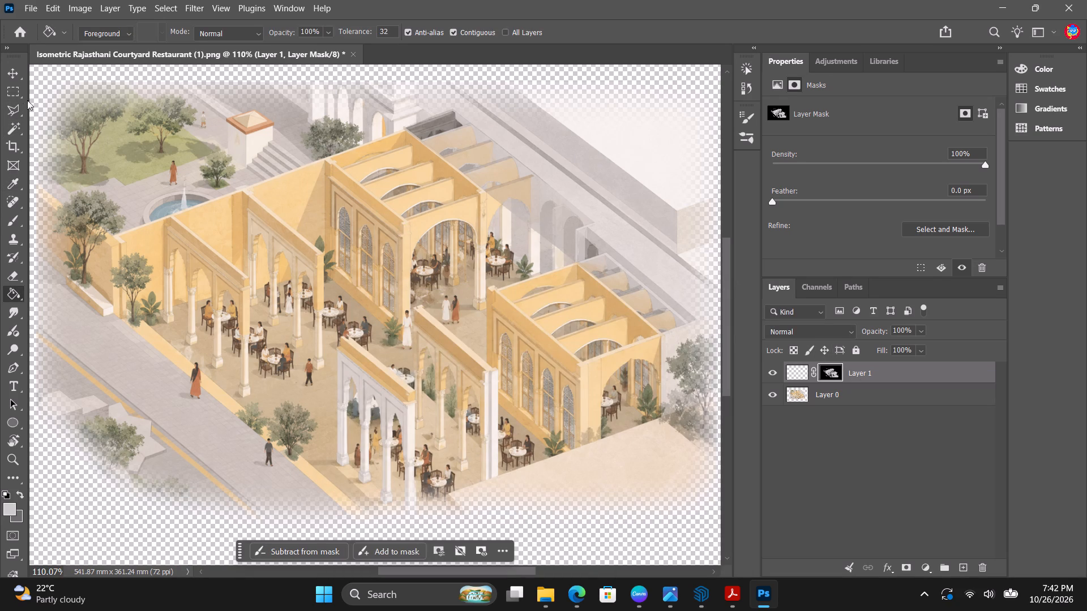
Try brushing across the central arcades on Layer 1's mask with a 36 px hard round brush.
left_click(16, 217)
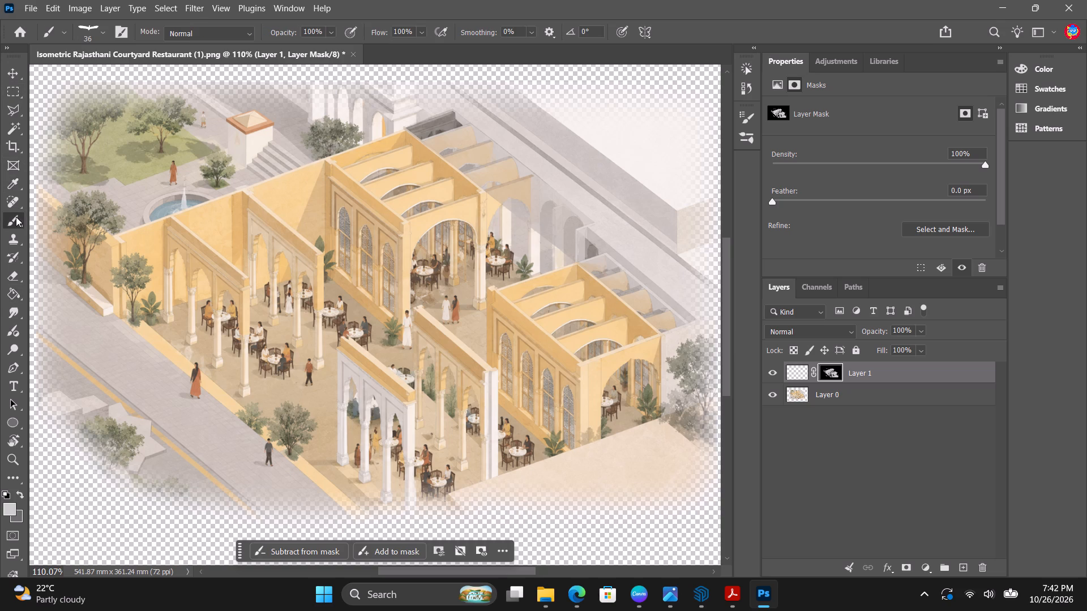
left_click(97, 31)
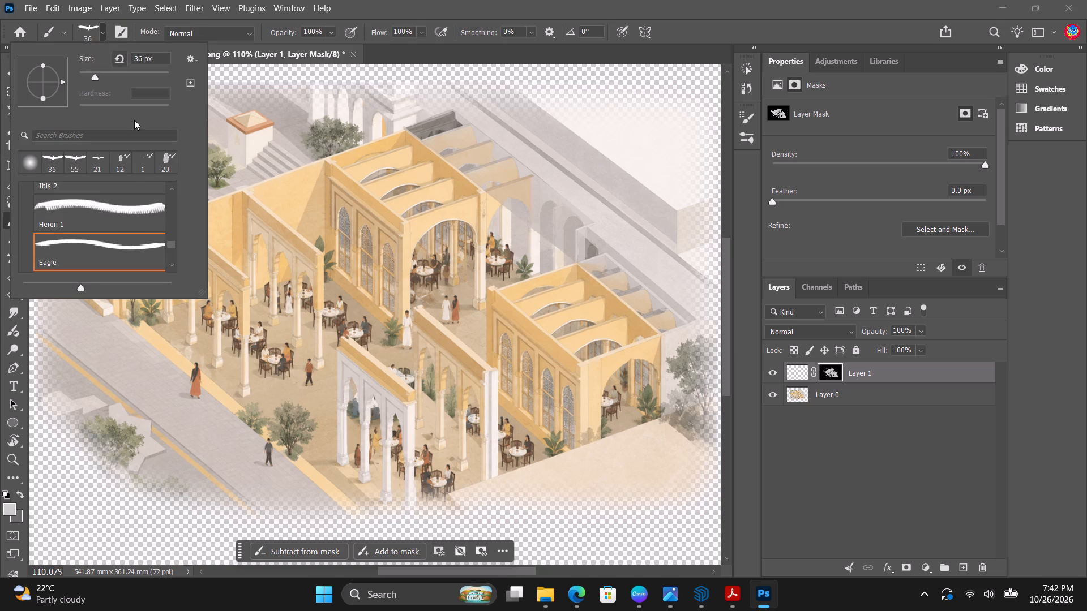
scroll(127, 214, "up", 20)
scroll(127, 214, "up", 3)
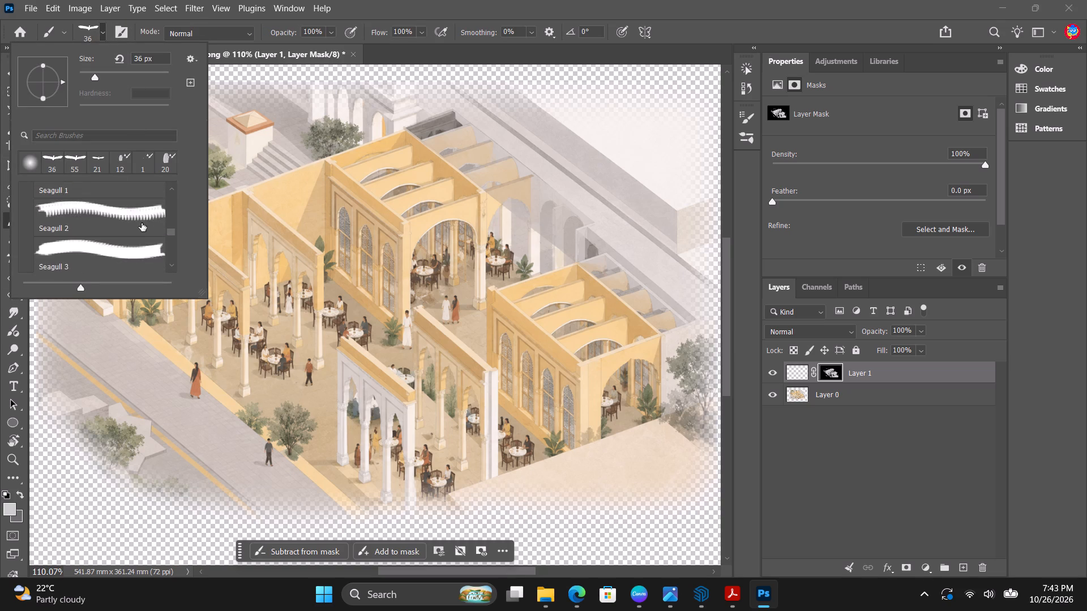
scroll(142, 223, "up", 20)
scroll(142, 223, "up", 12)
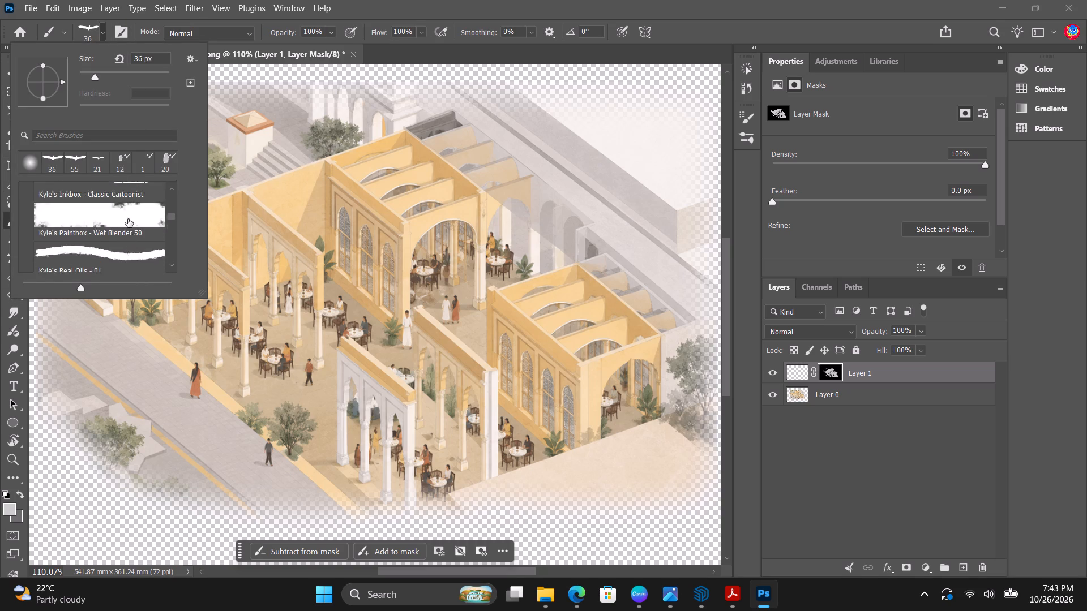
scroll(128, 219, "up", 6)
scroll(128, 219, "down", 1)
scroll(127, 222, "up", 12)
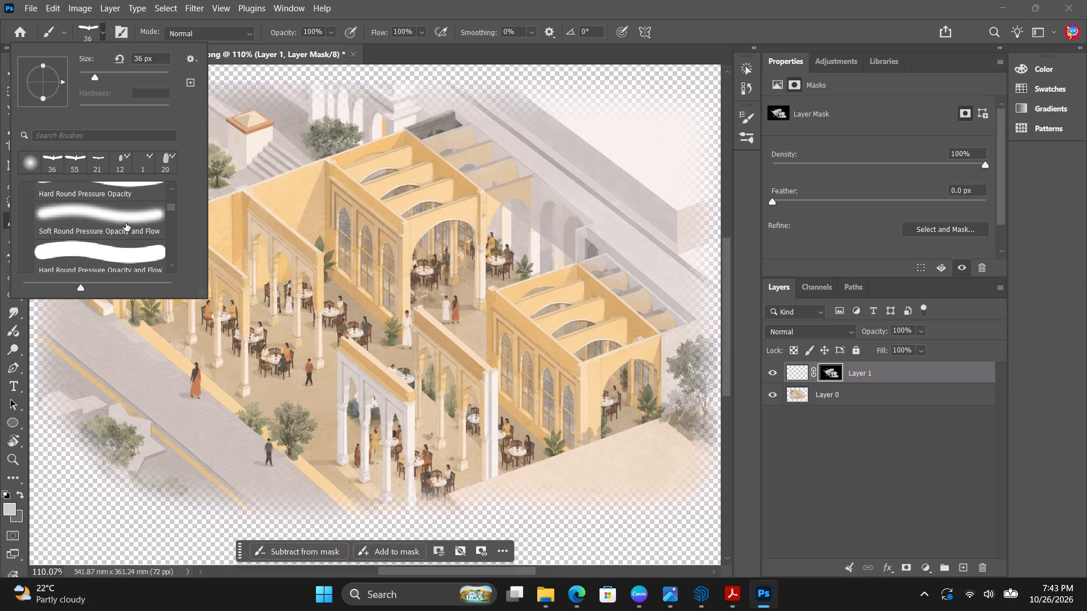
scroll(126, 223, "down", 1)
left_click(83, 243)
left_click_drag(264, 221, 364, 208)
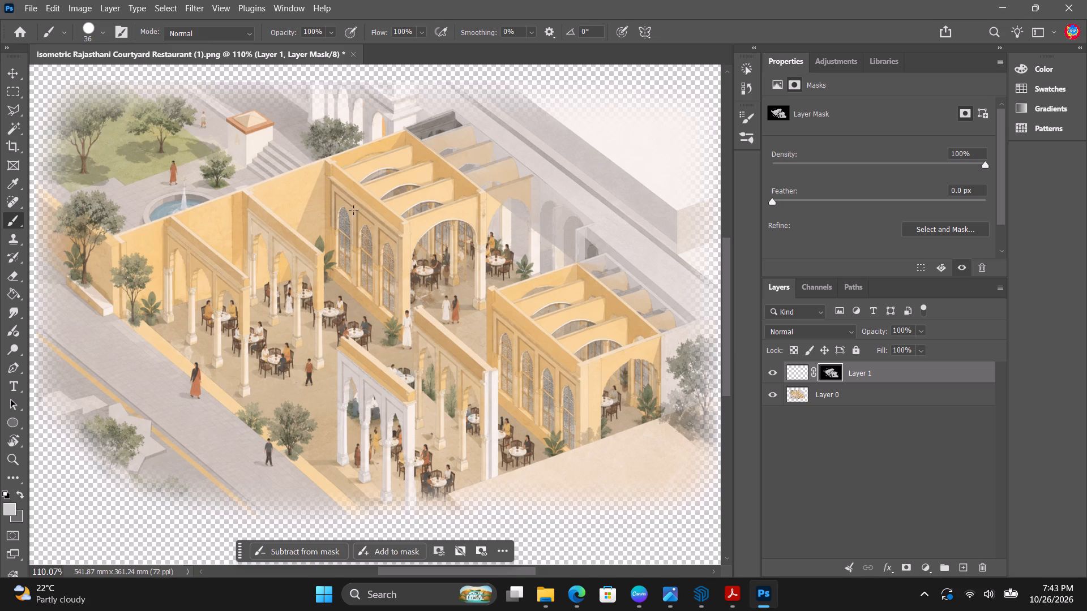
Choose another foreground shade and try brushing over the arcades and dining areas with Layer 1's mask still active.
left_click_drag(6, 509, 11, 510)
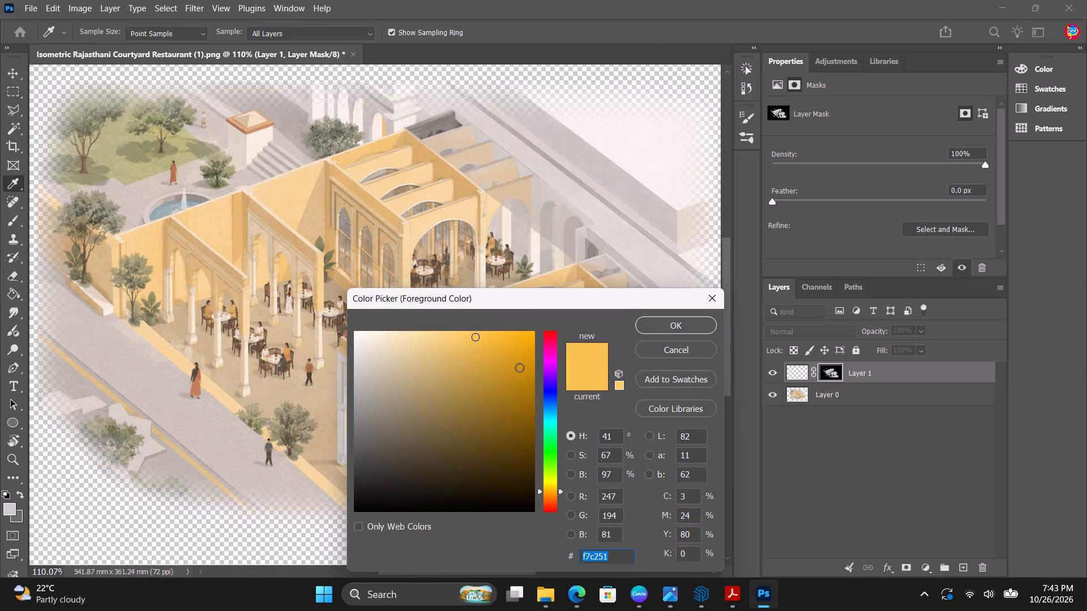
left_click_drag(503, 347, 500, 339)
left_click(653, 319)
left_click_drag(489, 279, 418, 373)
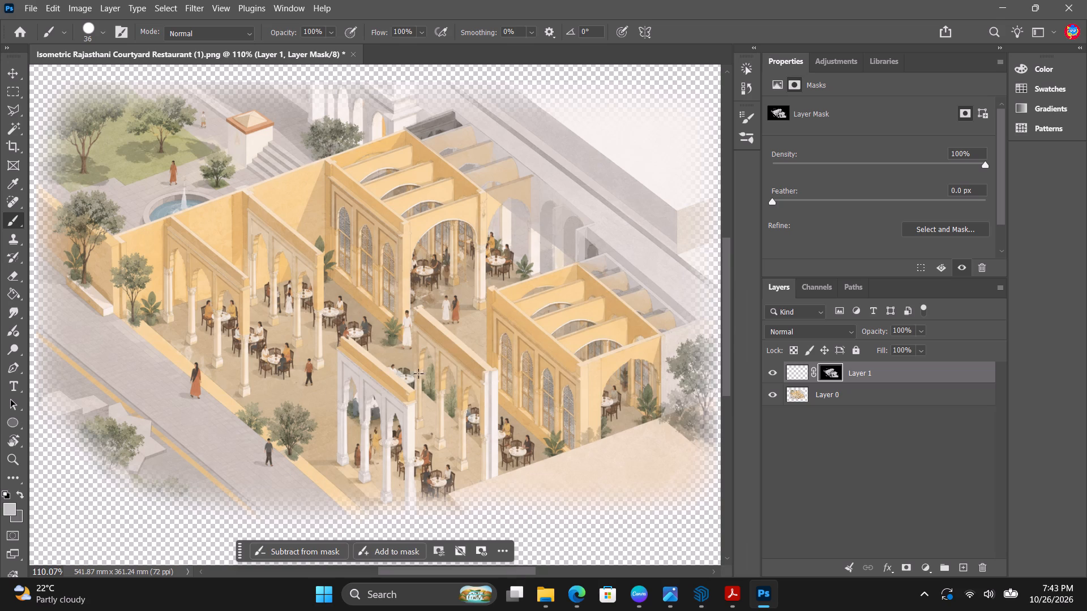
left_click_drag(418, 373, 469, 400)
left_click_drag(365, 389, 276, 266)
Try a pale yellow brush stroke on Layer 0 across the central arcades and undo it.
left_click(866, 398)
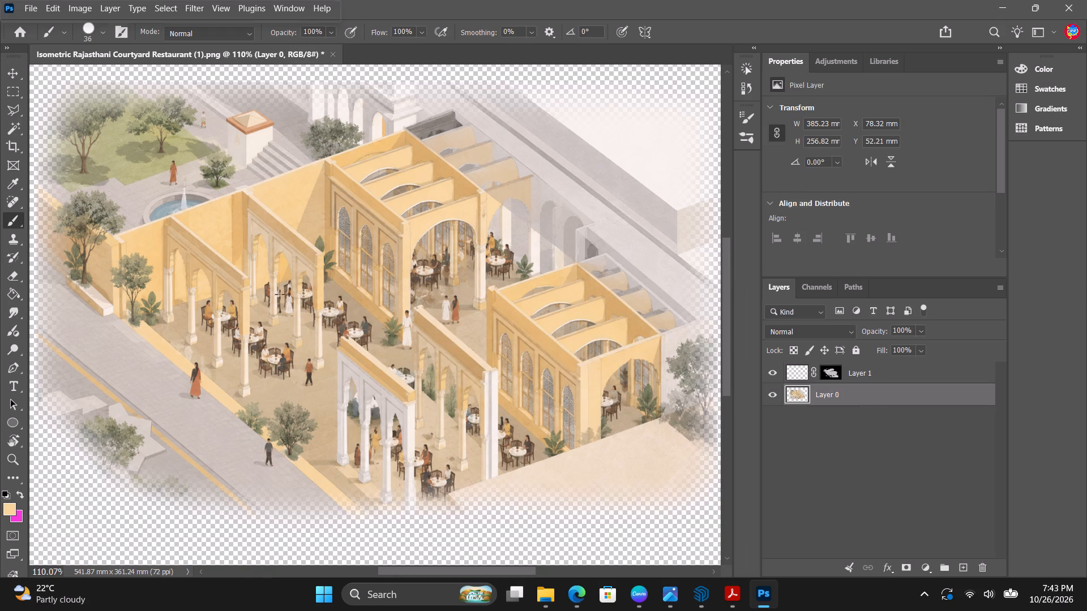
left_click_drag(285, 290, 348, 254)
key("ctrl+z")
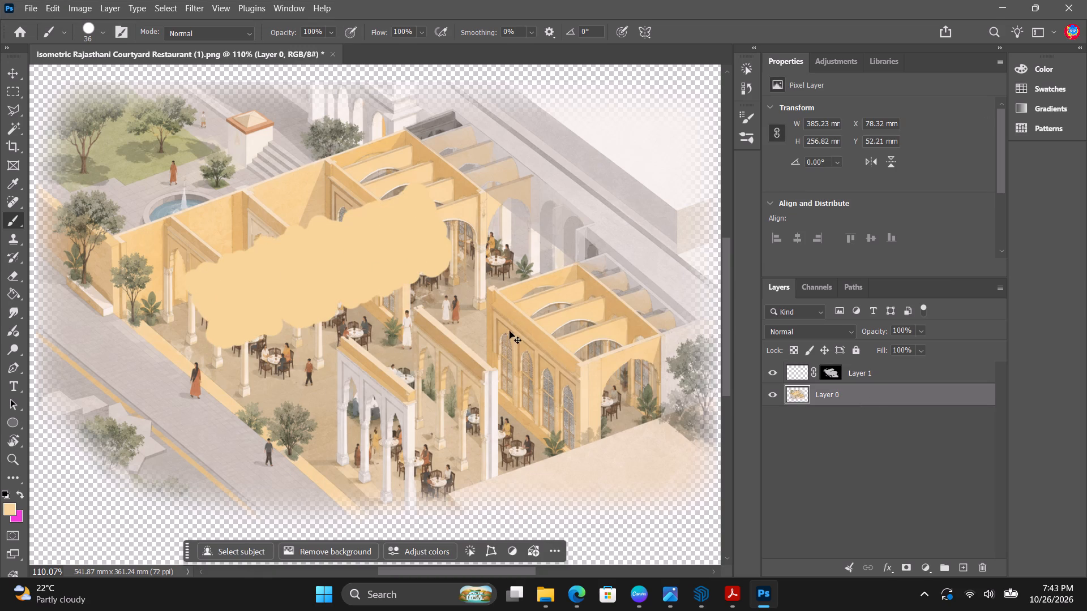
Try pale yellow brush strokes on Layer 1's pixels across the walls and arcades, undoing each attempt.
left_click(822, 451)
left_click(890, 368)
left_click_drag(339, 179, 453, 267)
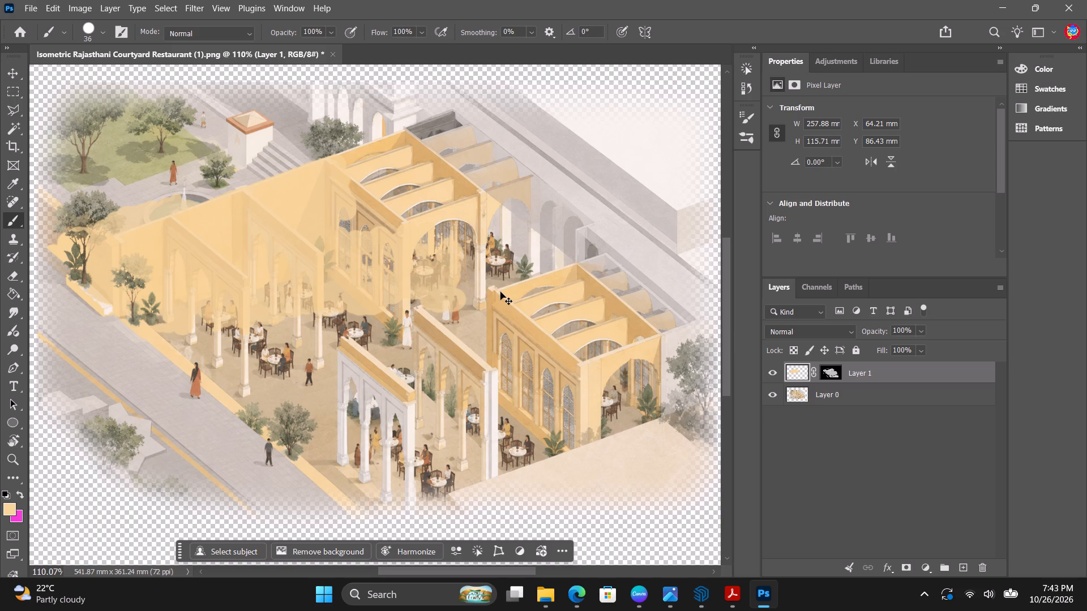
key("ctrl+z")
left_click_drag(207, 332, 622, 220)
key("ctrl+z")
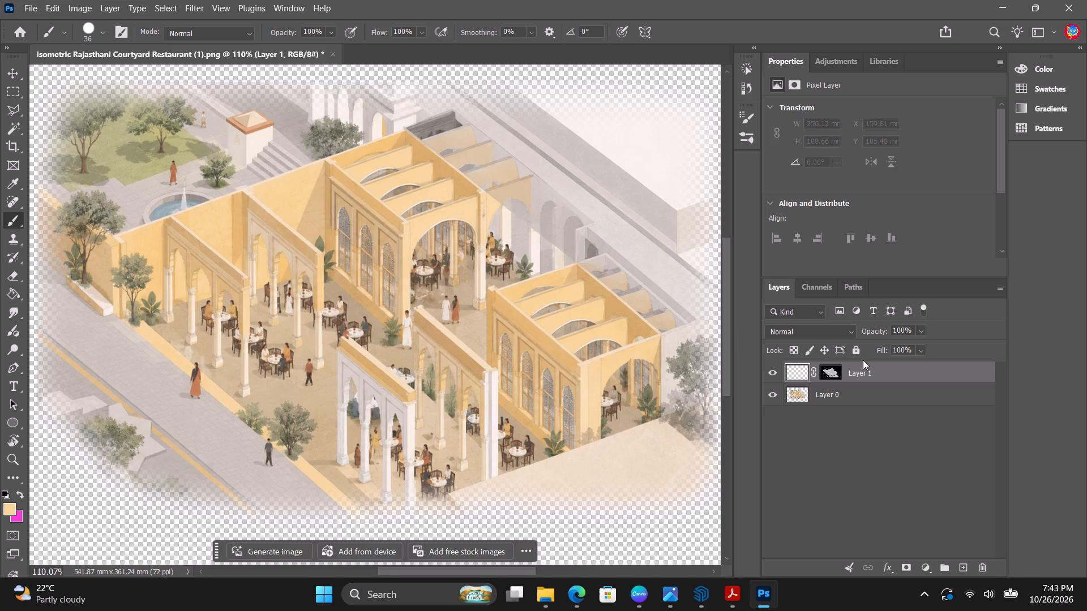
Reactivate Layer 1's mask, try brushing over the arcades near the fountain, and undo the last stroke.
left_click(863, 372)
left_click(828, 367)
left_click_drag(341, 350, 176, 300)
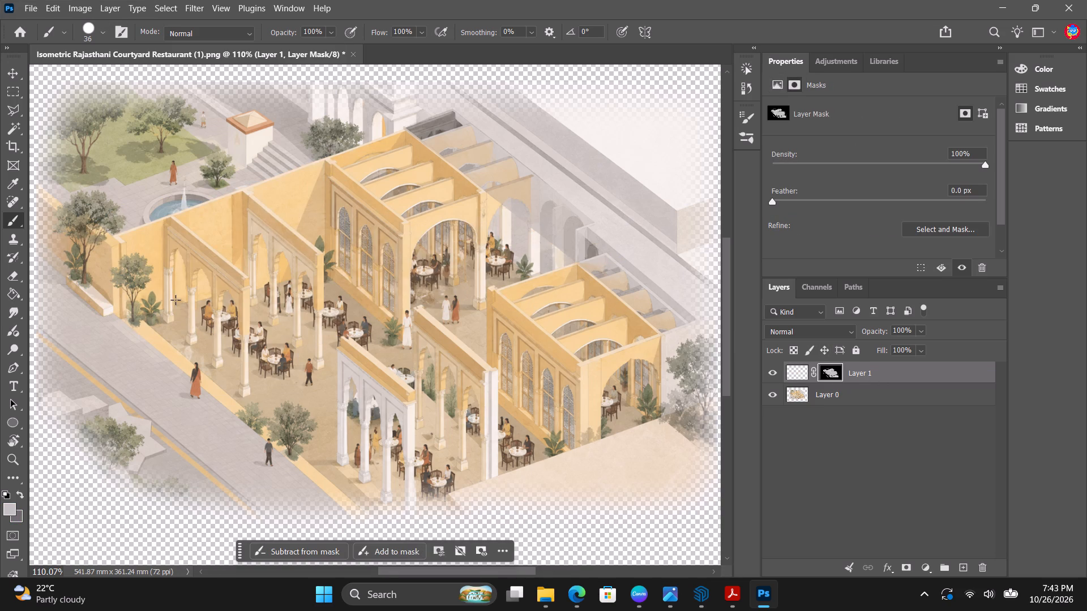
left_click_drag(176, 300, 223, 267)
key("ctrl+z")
Examine the central arched hall and surrounding dining areas of the illustration up close.
scroll(392, 276, "up", 8, "alt")
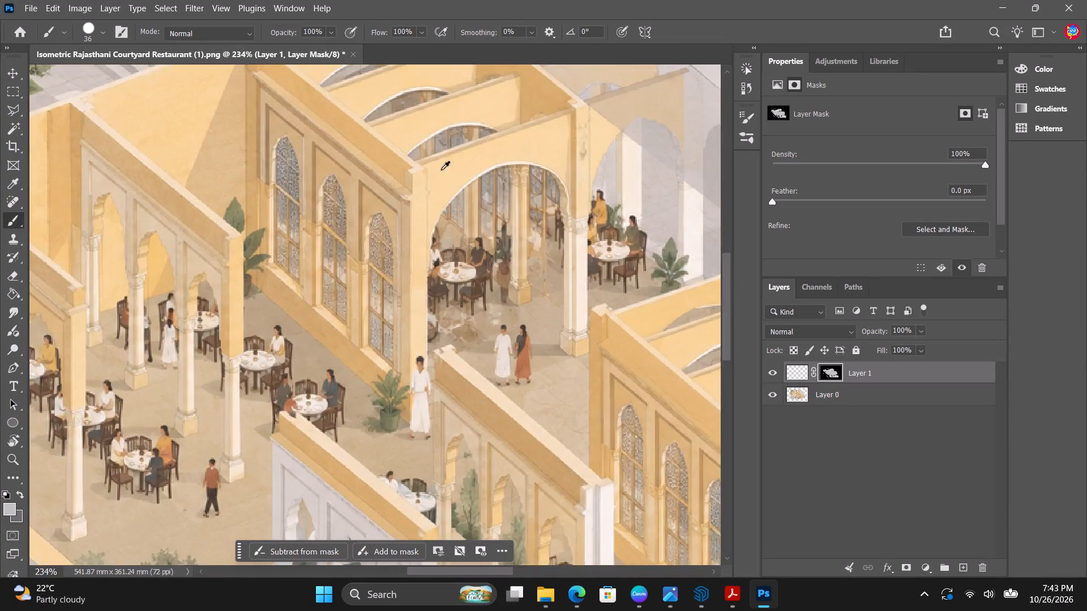
scroll(441, 170, "up", 6, "alt")
left_click_drag(448, 166, 444, 186)
scroll(465, 240, "down", 7, "alt")
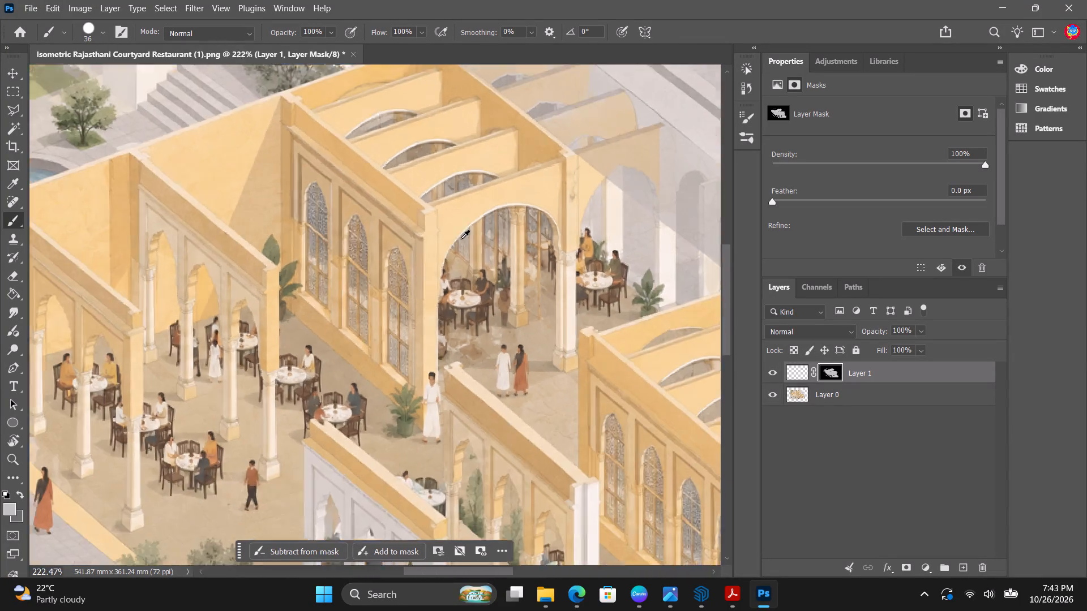
scroll(461, 239, "down", 11, "alt")
scroll(590, 244, "up", 3, "alt")
scroll(591, 243, "down", 2, "alt")
scroll(742, 335, "up", 3, "alt")
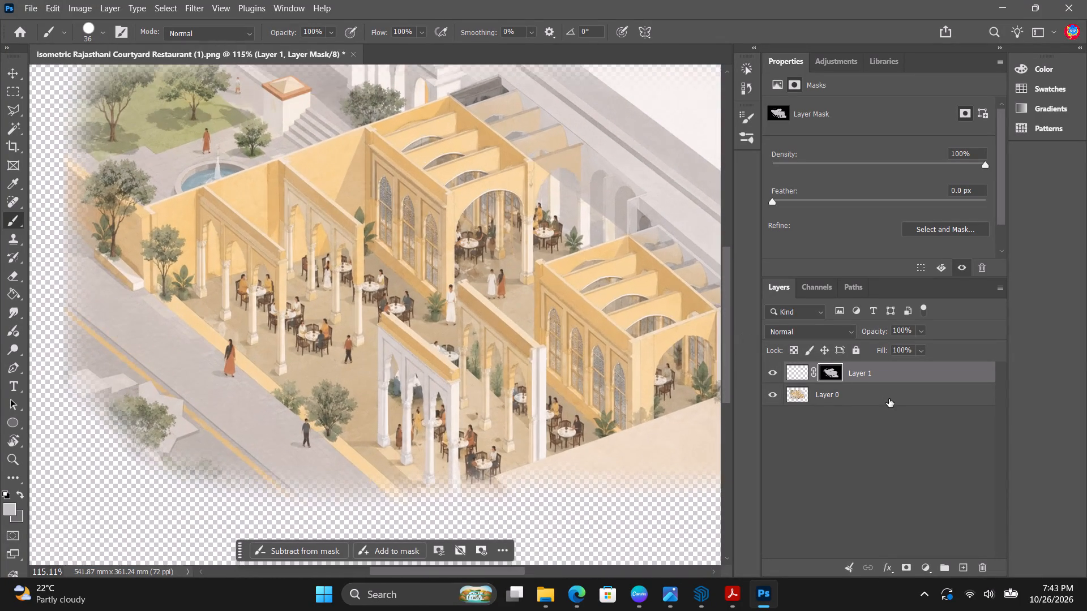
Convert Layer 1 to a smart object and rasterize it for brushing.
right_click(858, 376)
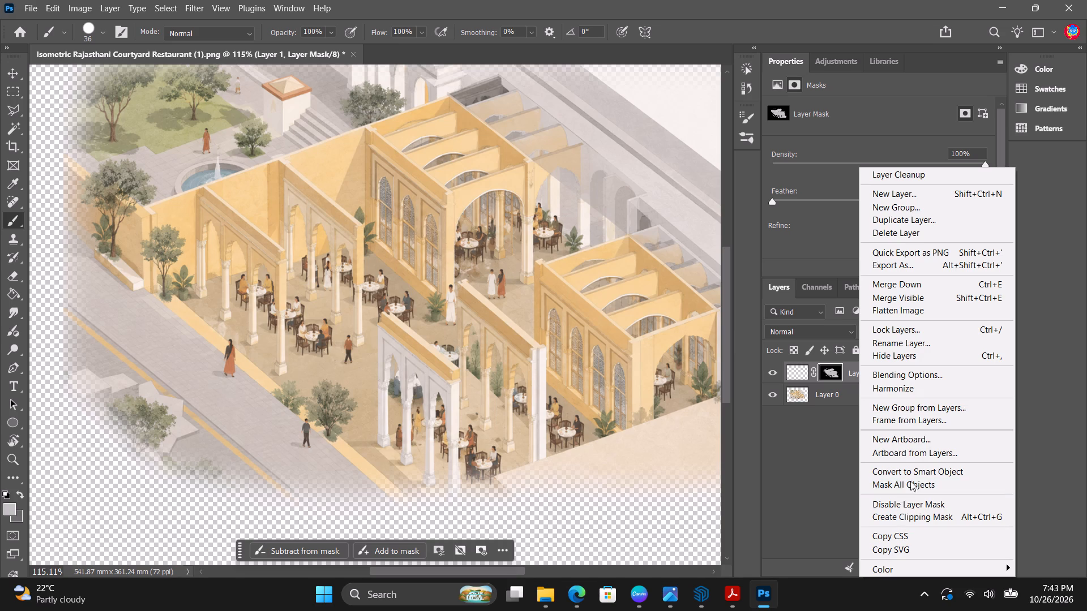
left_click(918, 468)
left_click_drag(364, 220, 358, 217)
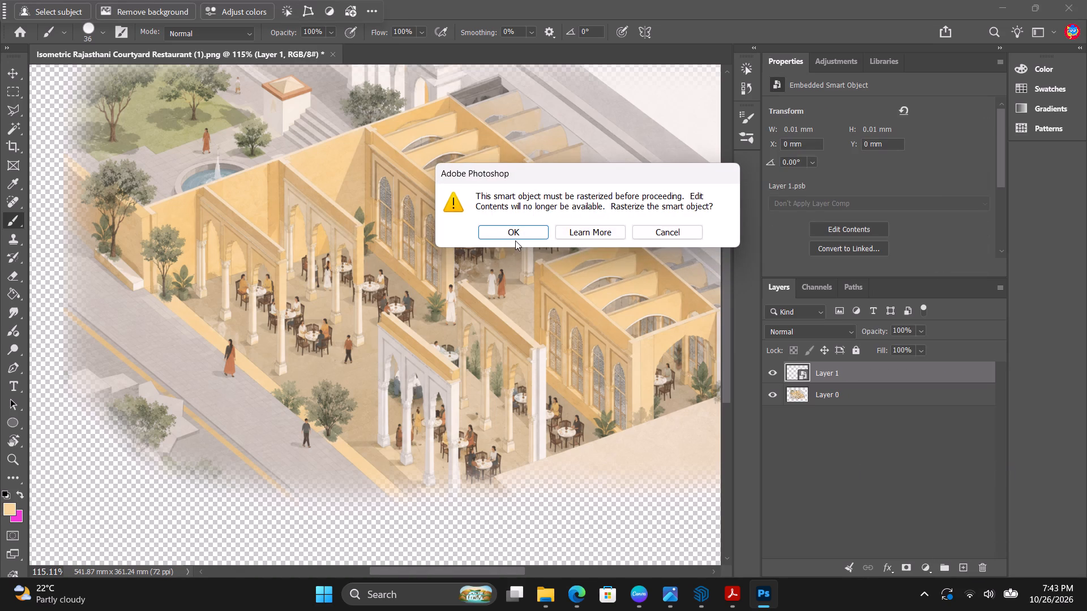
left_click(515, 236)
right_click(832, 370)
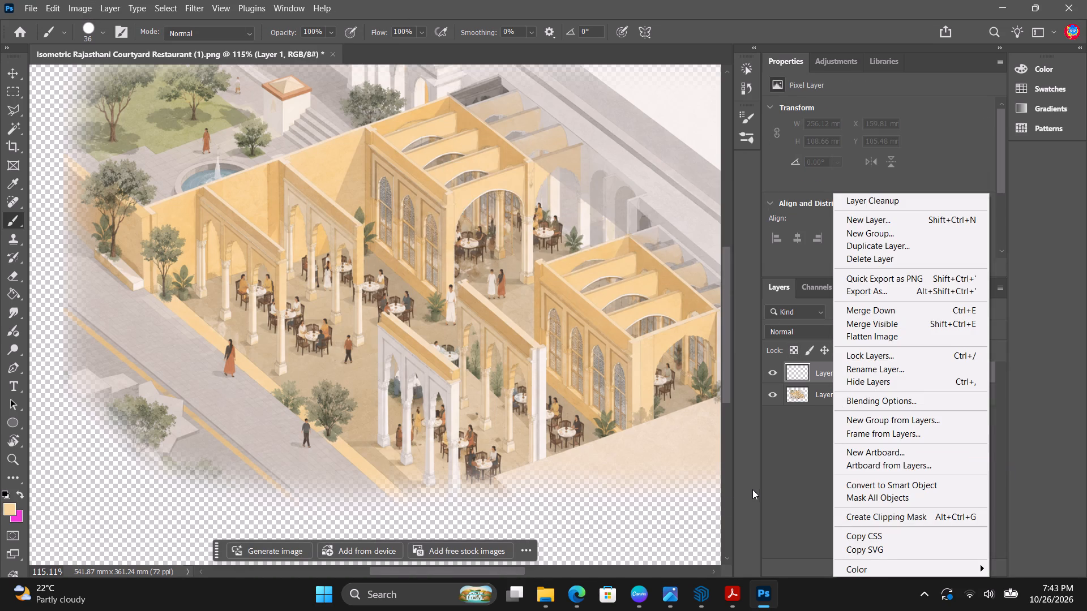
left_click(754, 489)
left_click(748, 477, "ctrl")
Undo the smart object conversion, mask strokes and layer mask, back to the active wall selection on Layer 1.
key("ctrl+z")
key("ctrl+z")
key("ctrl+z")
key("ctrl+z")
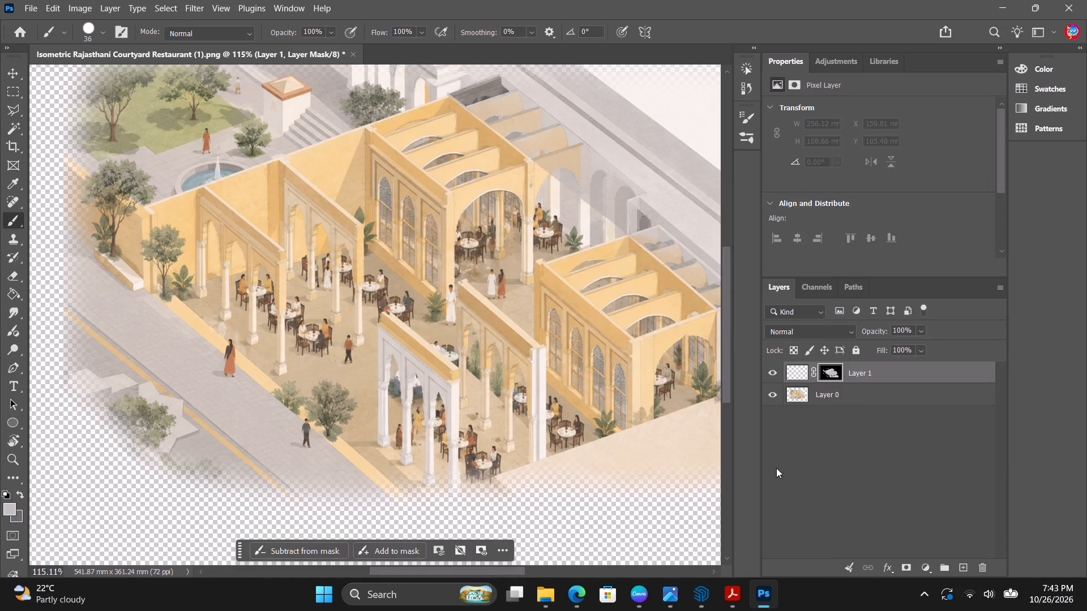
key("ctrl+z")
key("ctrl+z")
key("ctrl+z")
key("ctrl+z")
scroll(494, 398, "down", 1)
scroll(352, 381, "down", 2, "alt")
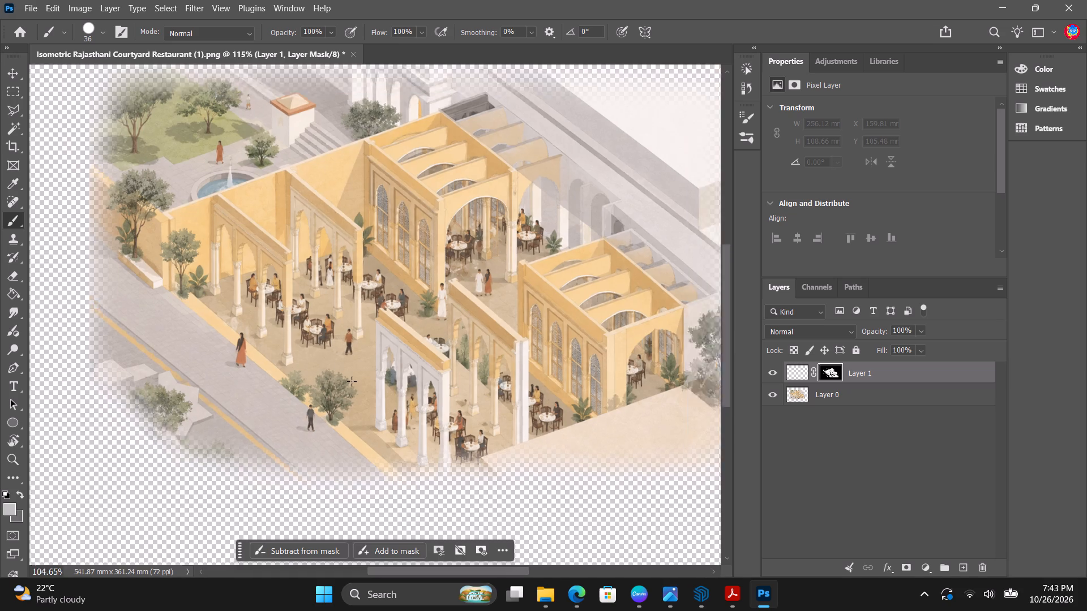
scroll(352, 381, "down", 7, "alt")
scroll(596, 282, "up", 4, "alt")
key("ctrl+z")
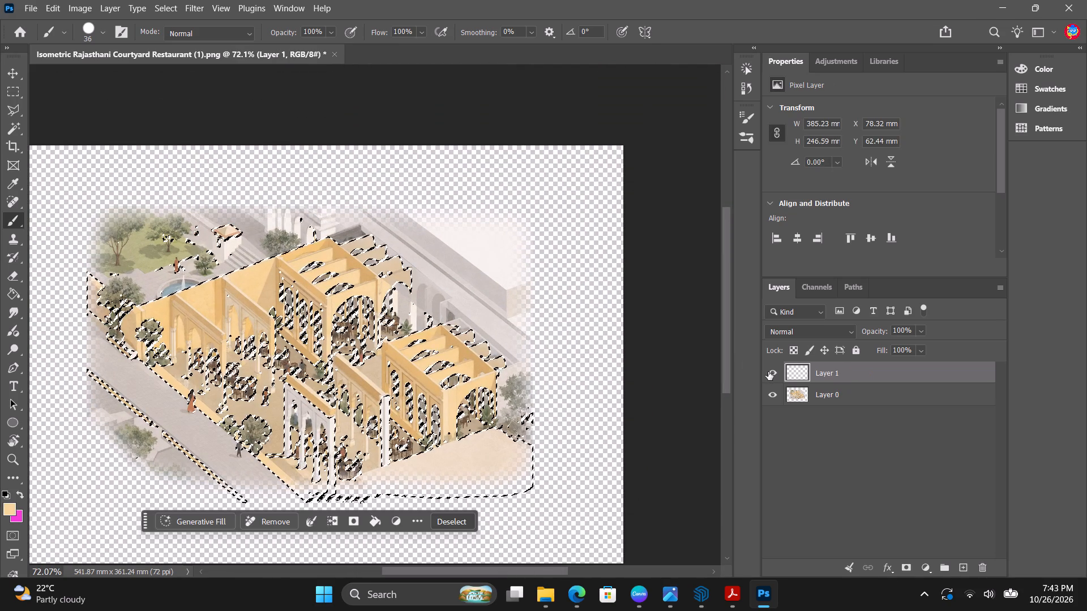
Clear the wall selection and delete Layer 1, leaving only Layer 0.
key("ctrl+d")
left_click_drag(641, 378, 648, 376)
scroll(648, 376, "down", 3, "alt")
scroll(113, 356, "up", 3, "alt")
left_click(870, 372)
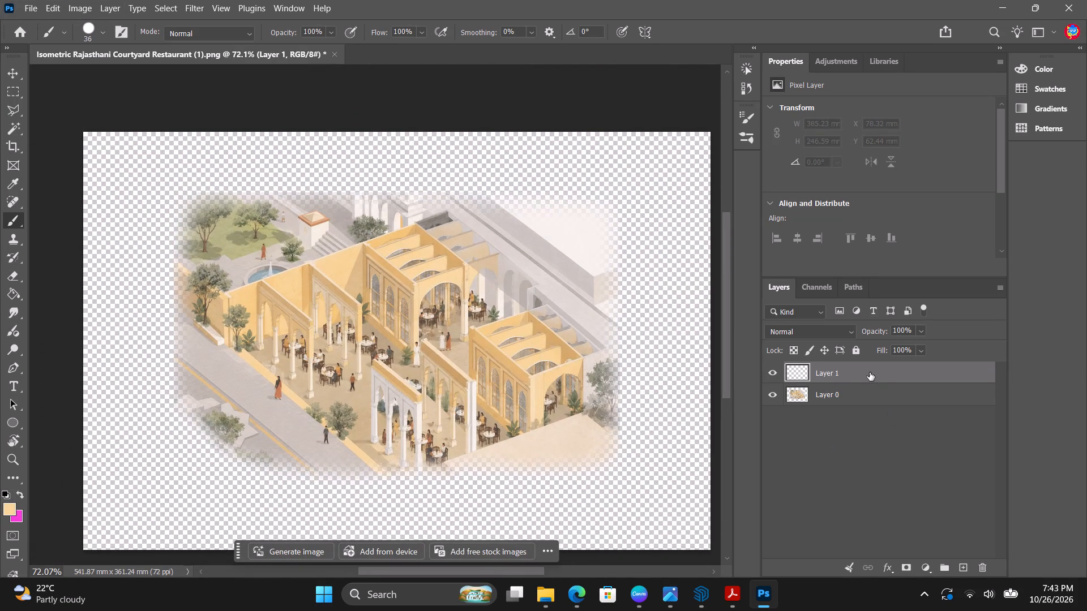
key("Delete")
Start exporting the restaurant illustration as a transparent PNG, up to choosing its save location.
left_click(30, 9)
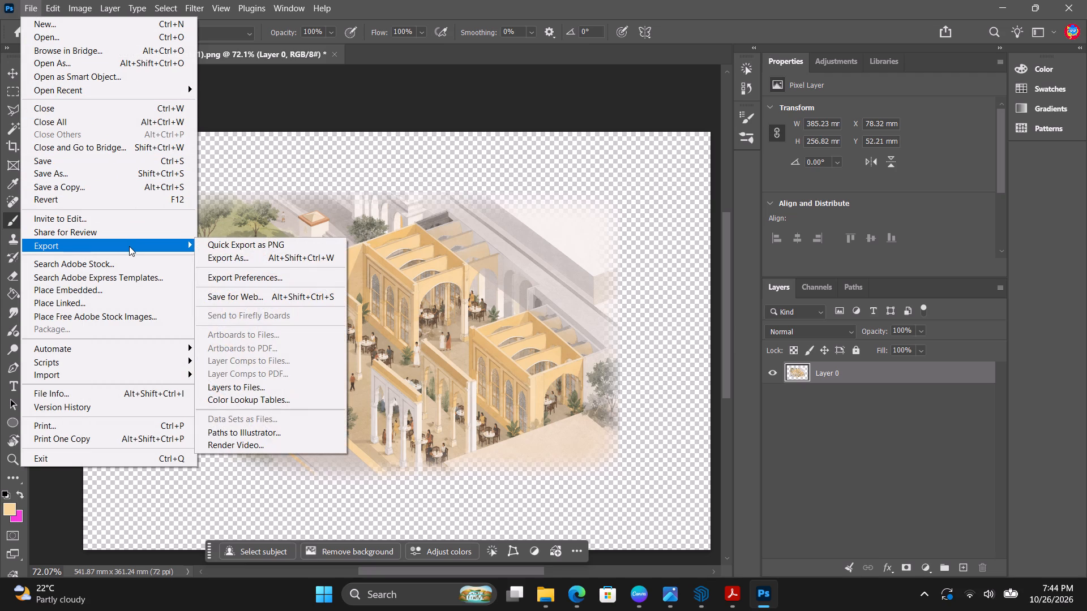
left_click(216, 254)
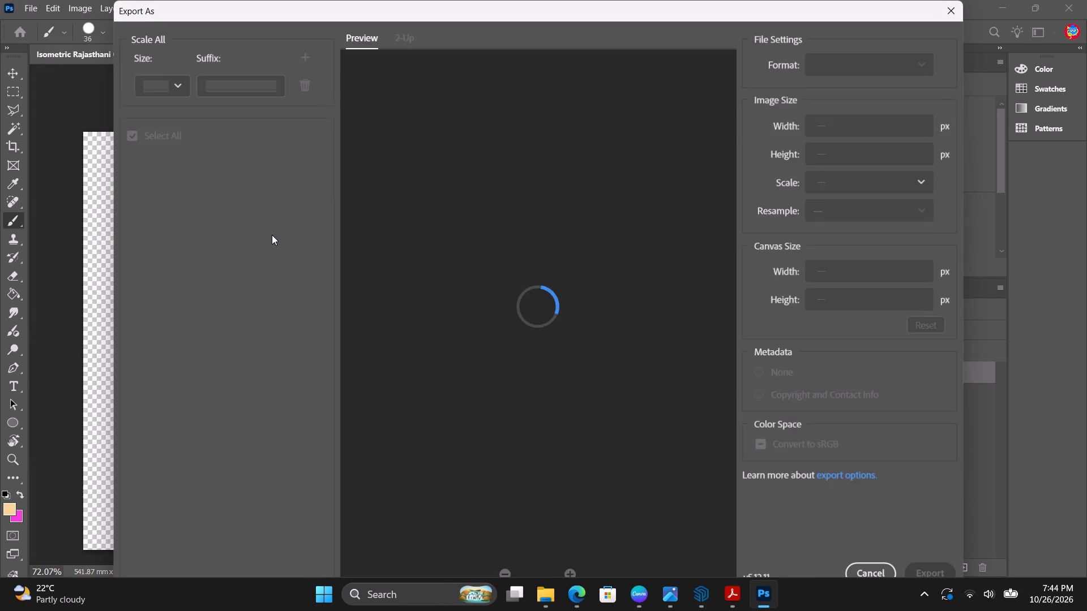
scroll(904, 126, "down", 3)
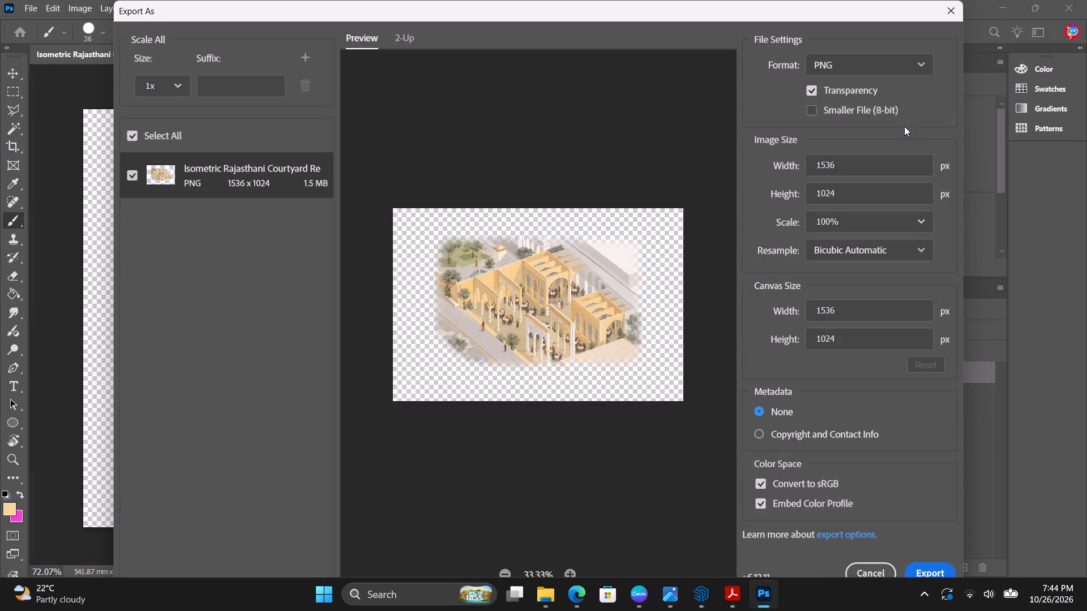
left_click(947, 575)
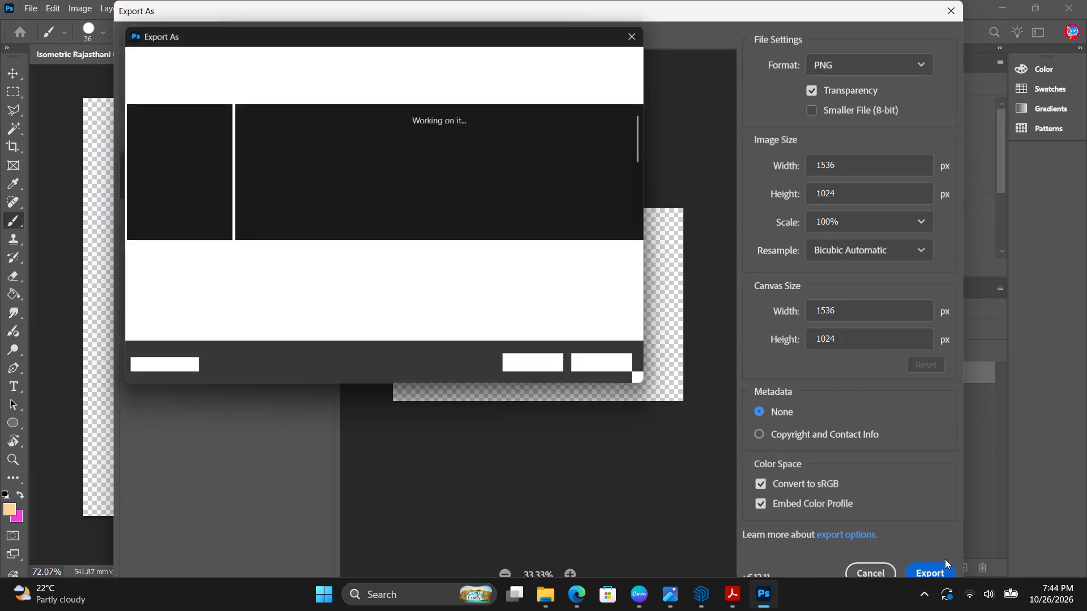
Look through the existing images in the QUICKIES folder to check the export location and file names.
scroll(396, 191, "down", 4)
scroll(396, 191, "up", 2)
scroll(396, 191, "down", 3)
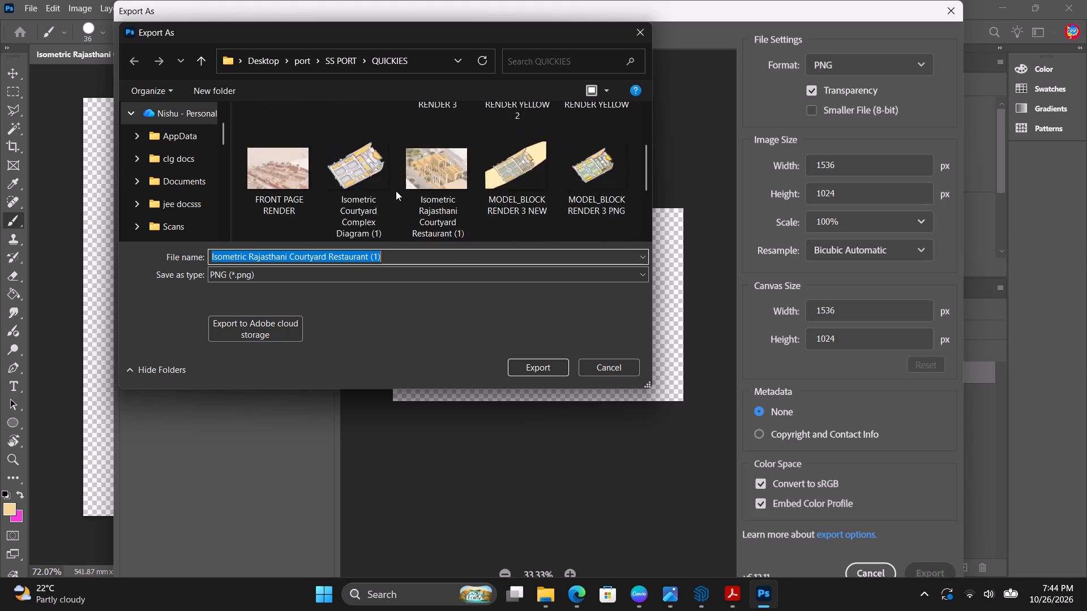
scroll(396, 191, "up", 3)
scroll(396, 189, "down", 3)
scroll(427, 180, "up", 2)
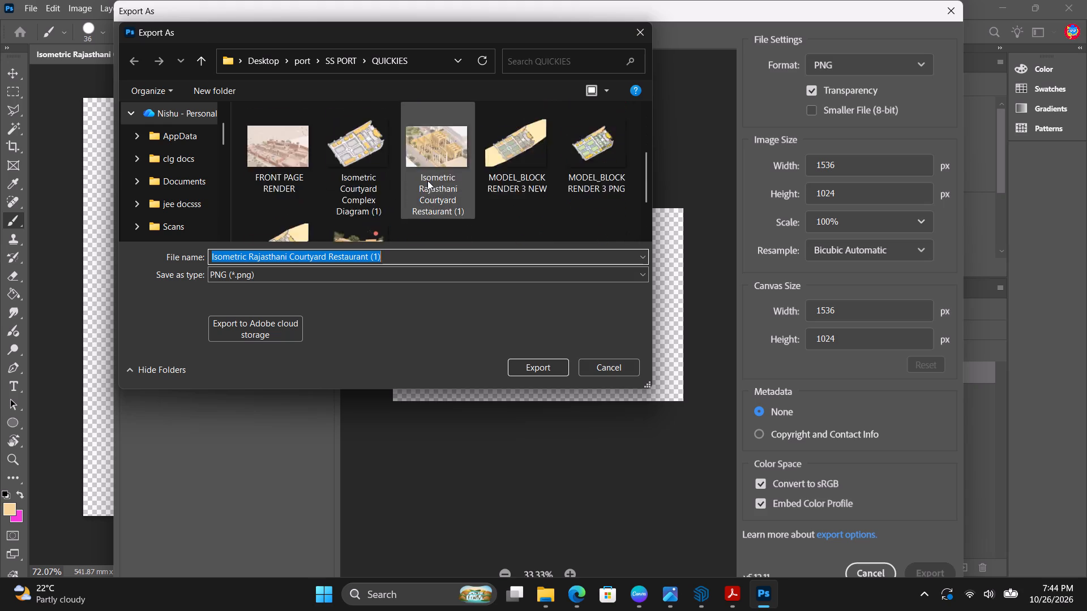
scroll(427, 180, "up", 2)
scroll(428, 180, "down", 2)
scroll(428, 180, "up", 3)
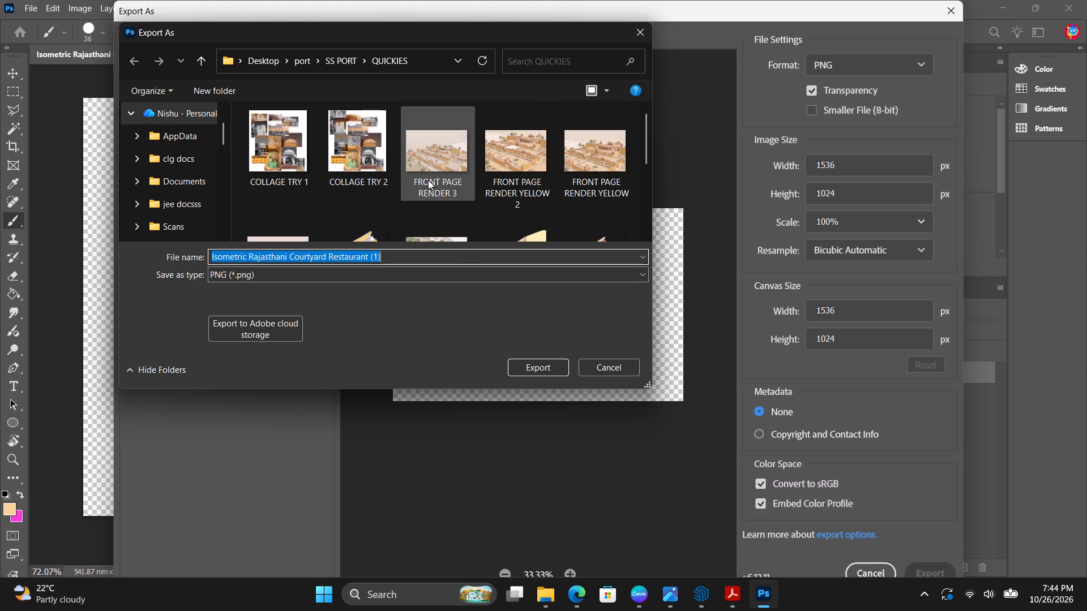
scroll(429, 180, "down", 3)
scroll(553, 181, "up", 3)
scroll(551, 179, "down", 1)
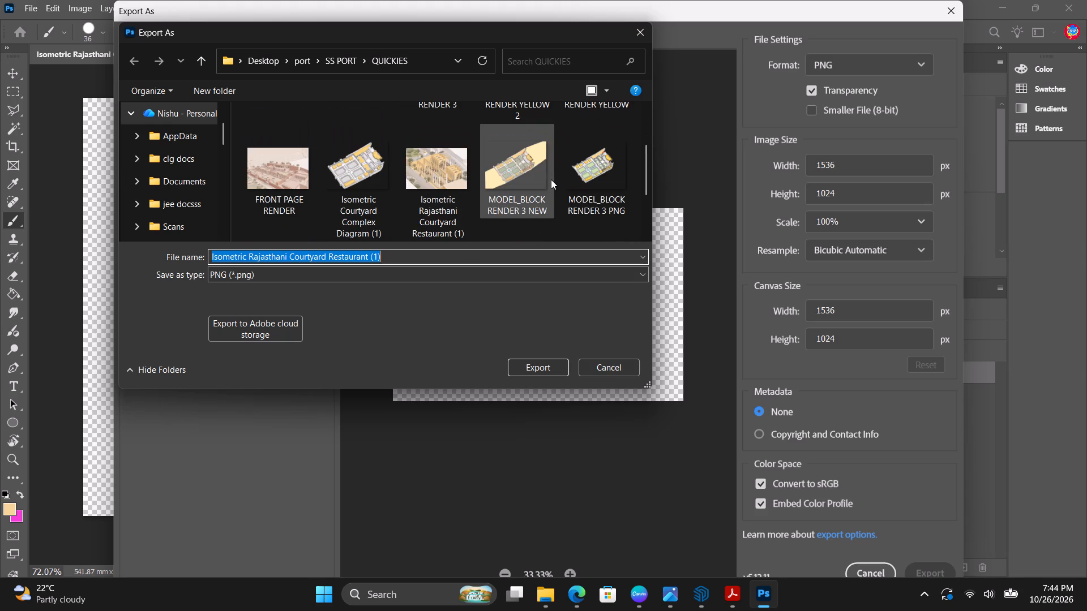
scroll(387, 161, "down", 1)
scroll(448, 167, "up", 1)
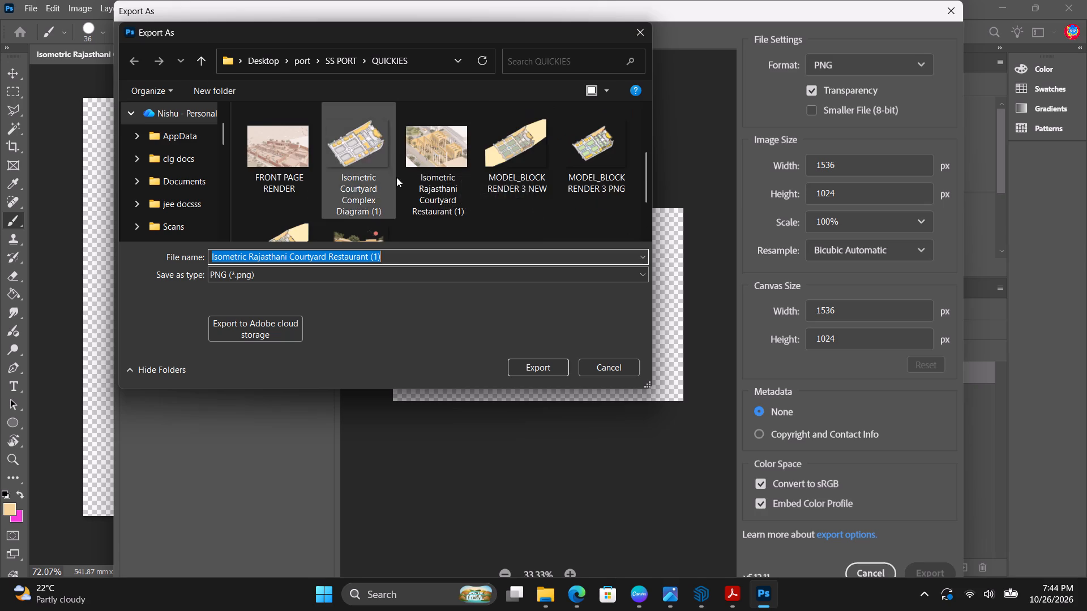
scroll(417, 144, "down", 3)
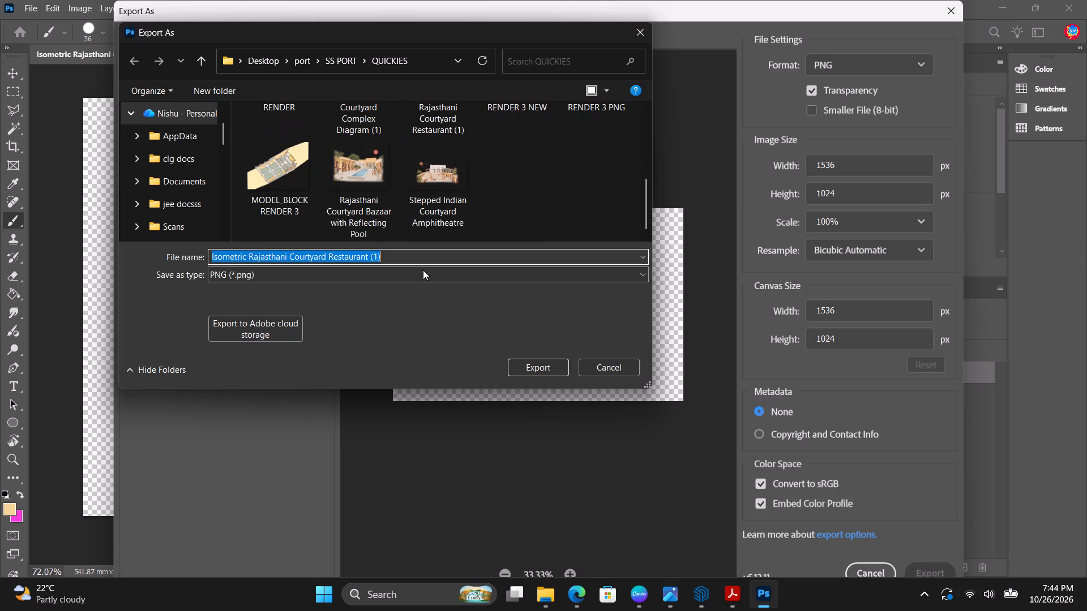
Export the PNG to the QUICKIES folder as Isometric Rajasthani Courtyard Restaurant NEW QUICKII, without replacing the existing file.
left_click(545, 364)
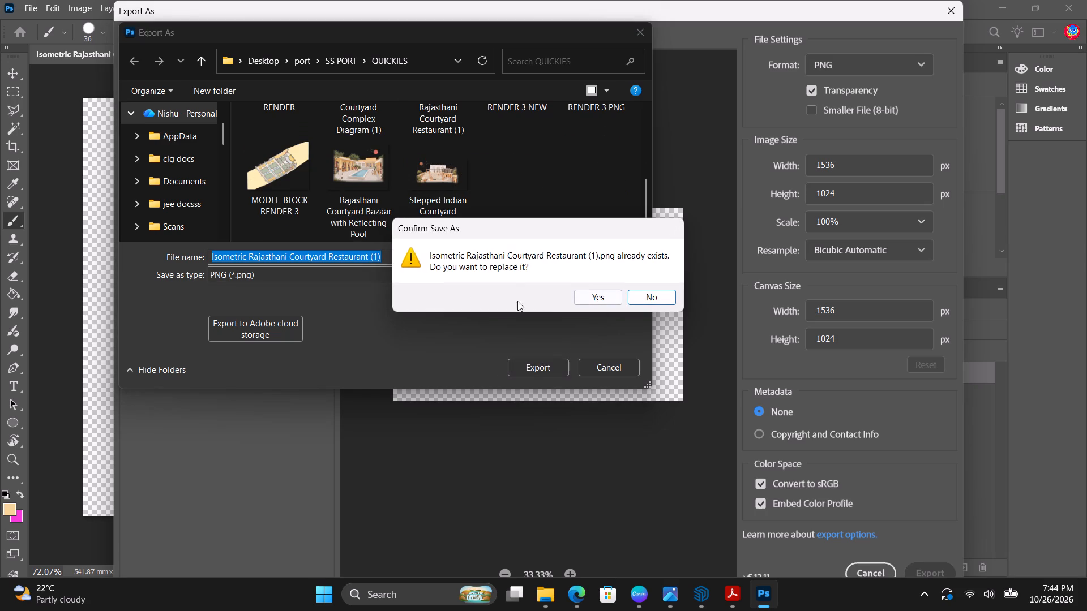
left_click(373, 287)
left_click(640, 299)
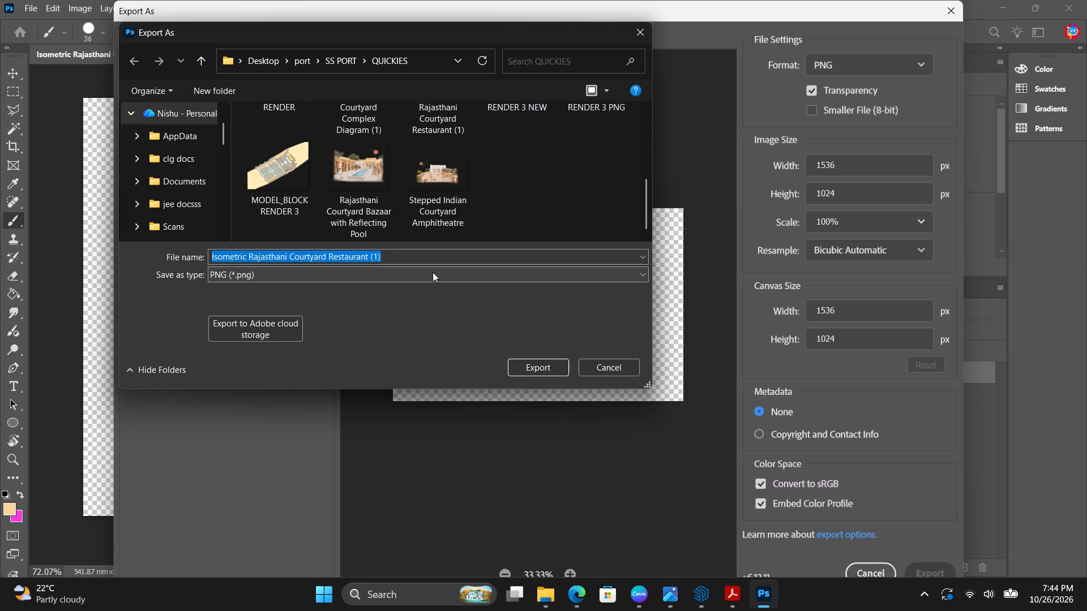
left_click_drag(372, 252, 381, 257)
left_click_drag(404, 262, 372, 260)
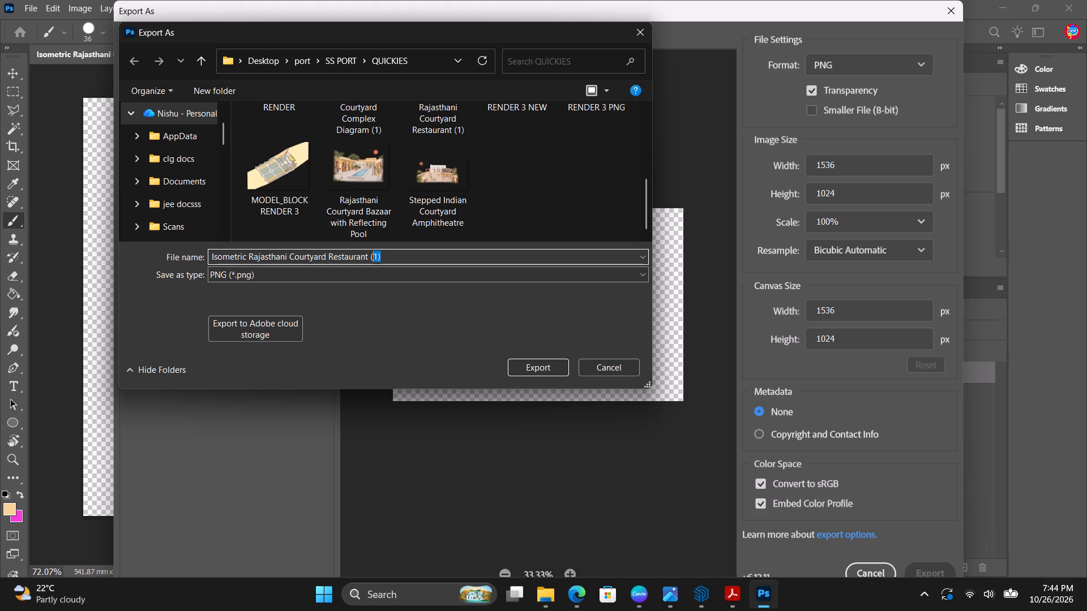
left_click_drag(372, 260, 369, 260)
key("BackSpace")
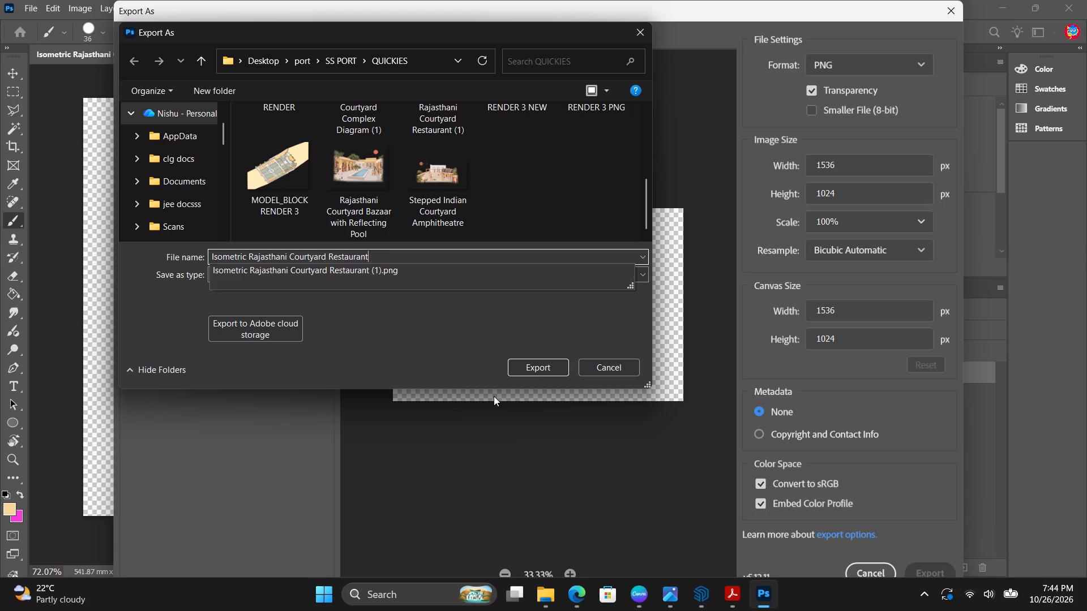
key("space")
type("NEW QUICKII")
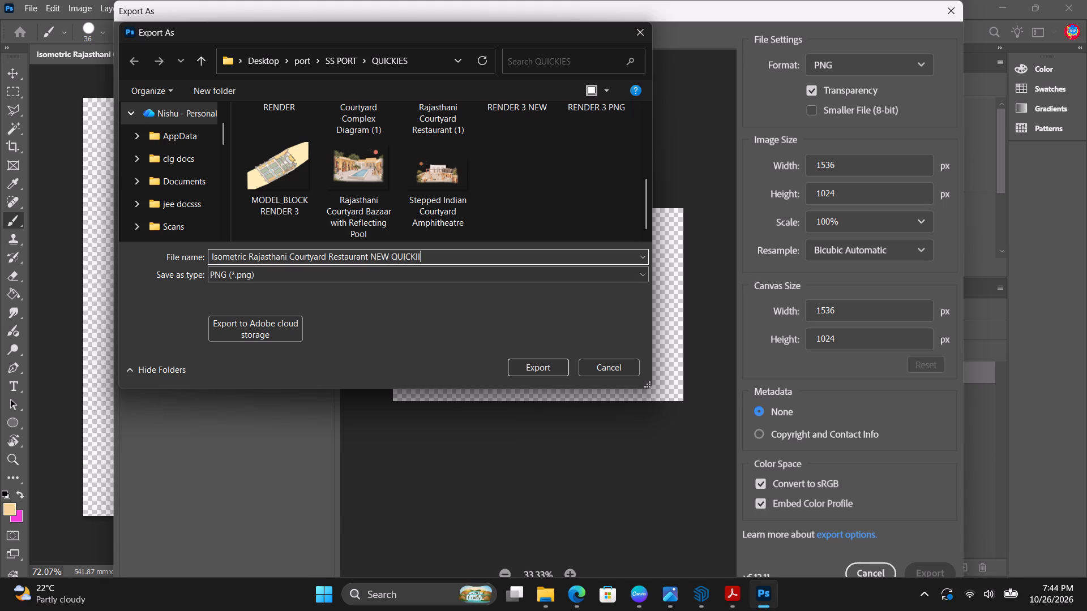
left_click(559, 372)
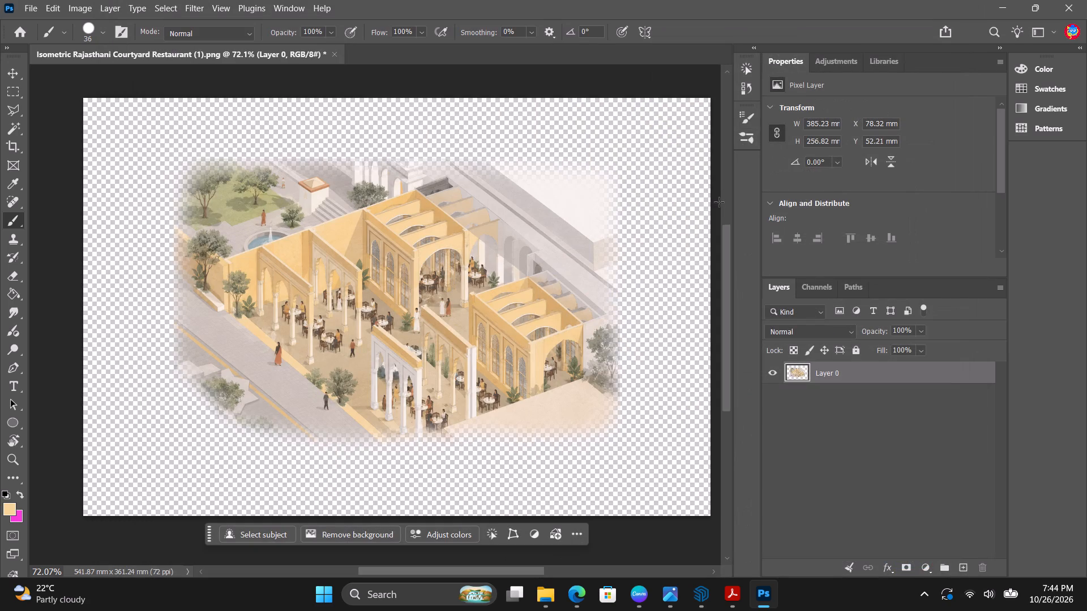
Quit Photoshop, saving the changes to the restaurant illustration document.
left_click(1086, 3)
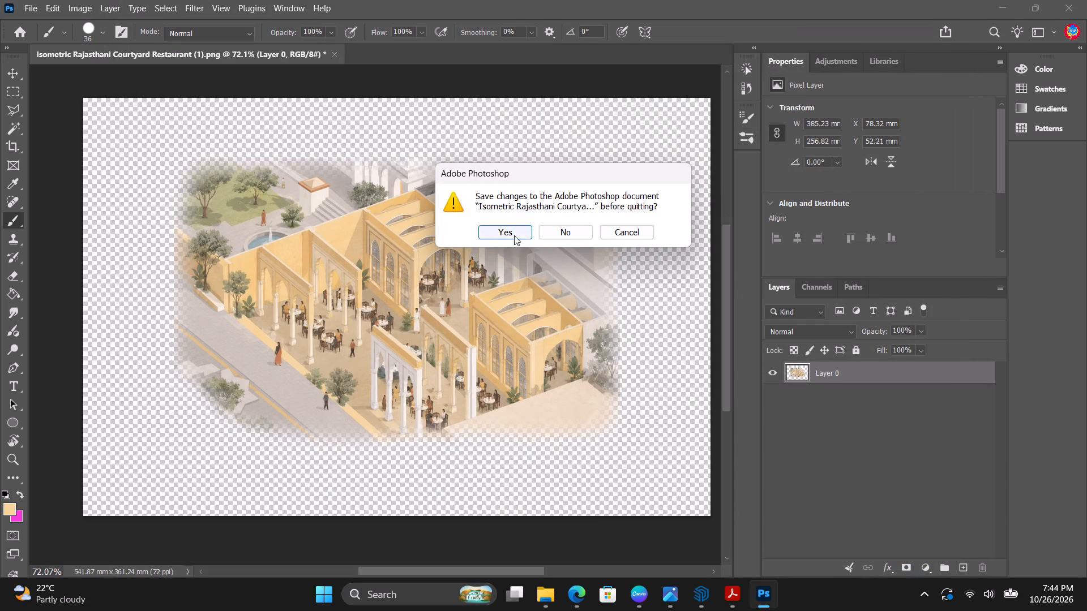
left_click(514, 235)
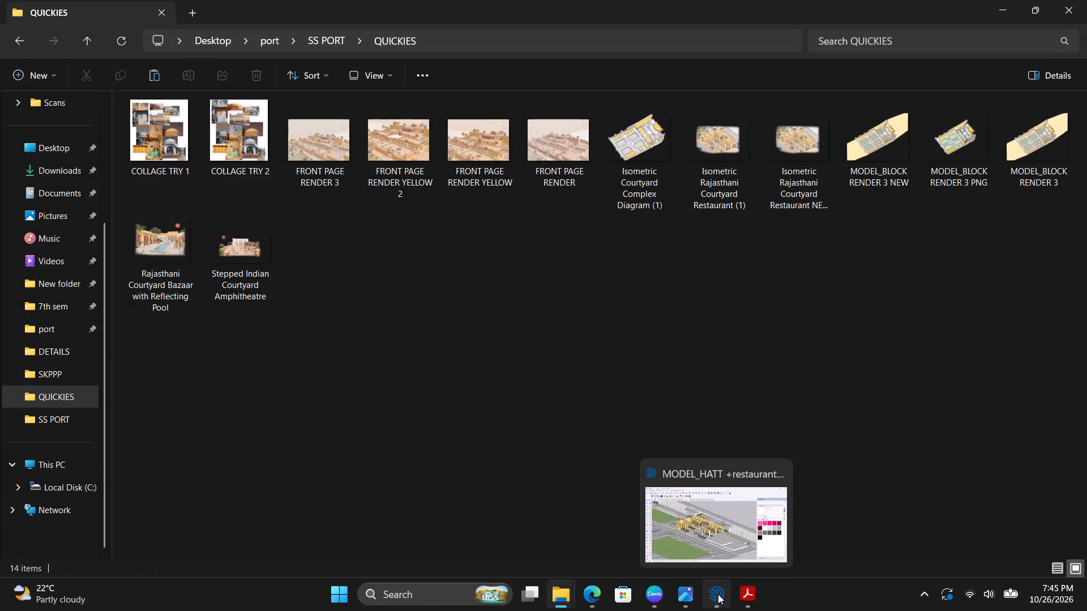
Switch to Canva and add Isometric Rajasthani Courtyard Restaurant (1) from the QUICKIES folder to page 12 of FINAL PORT COMP.
left_click(639, 600)
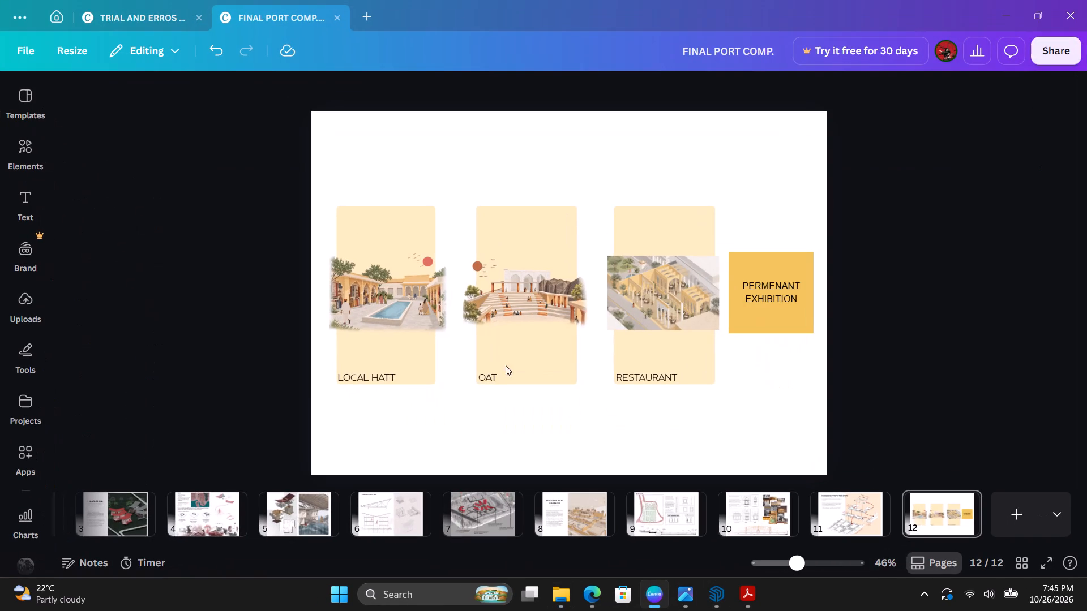
left_click(553, 604)
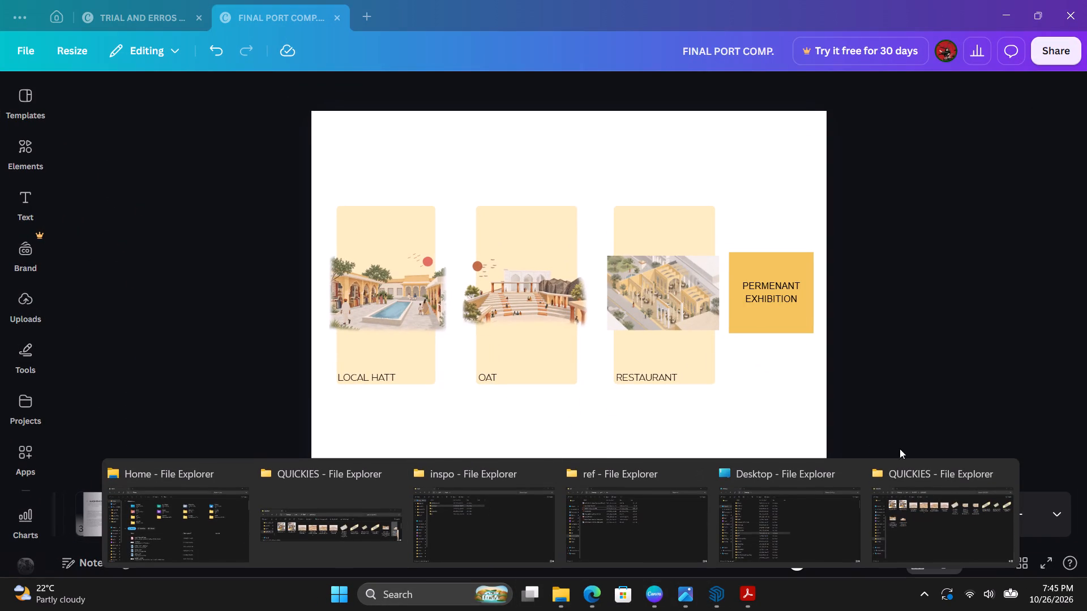
left_click(967, 506)
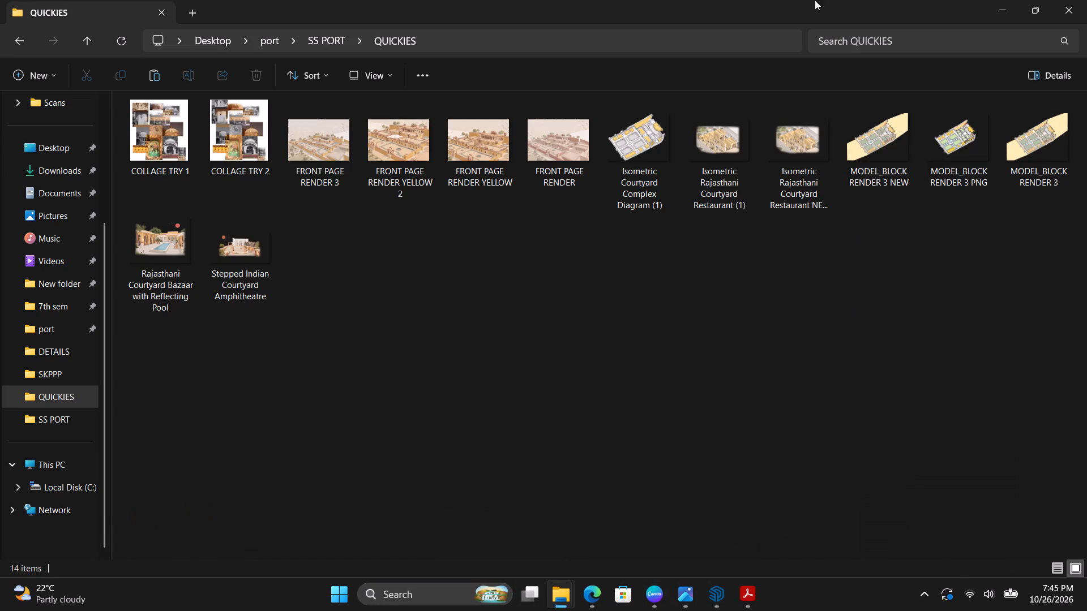
left_click_drag(795, 1, 717, 305)
scroll(745, 419, "down", 2)
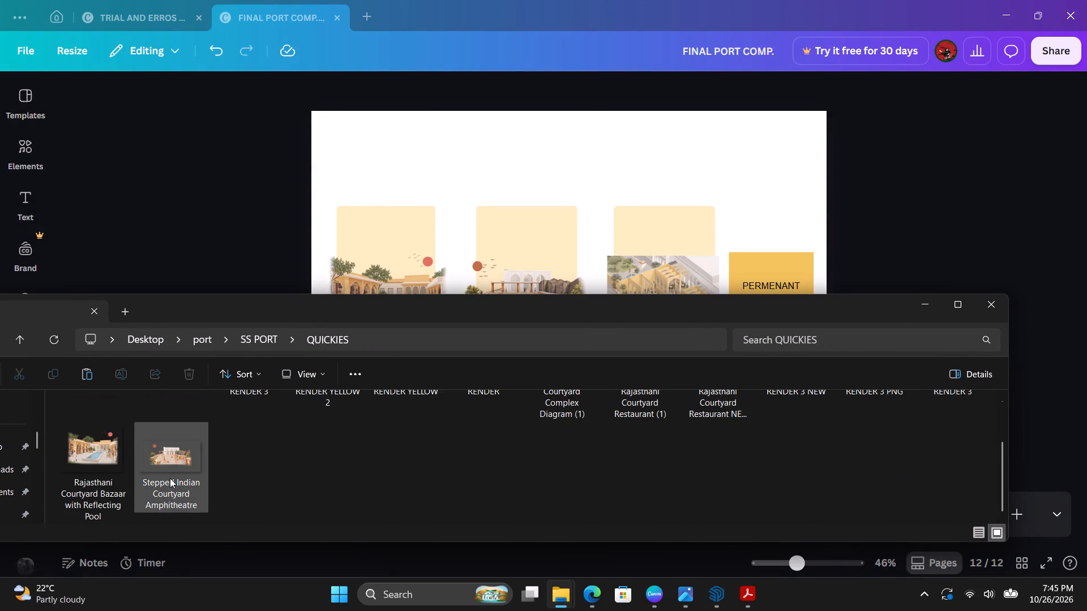
scroll(299, 516, "up", 1)
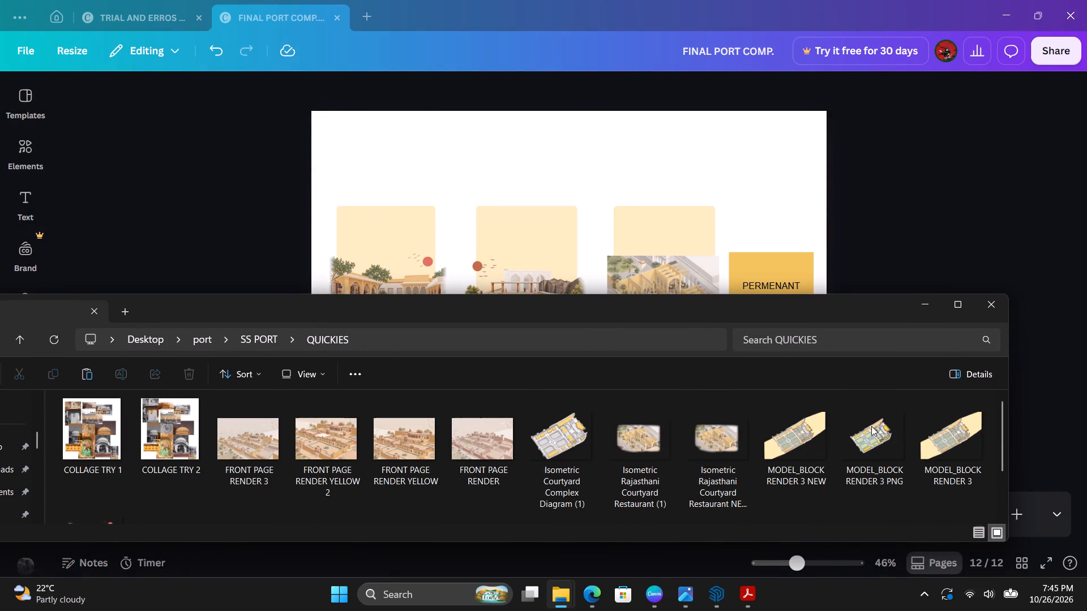
left_click_drag(630, 459, 750, 238)
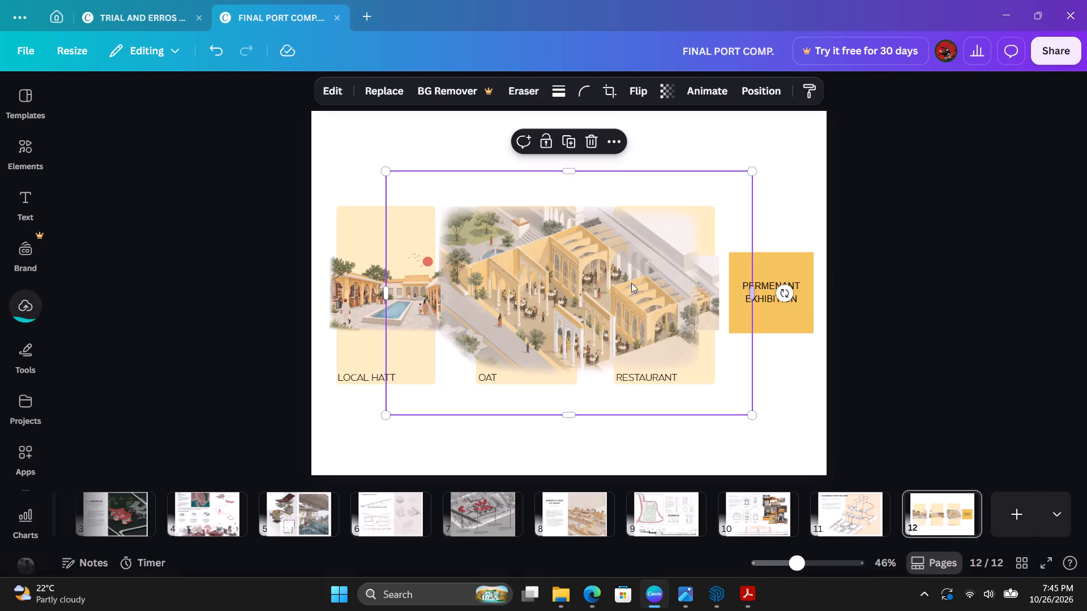
Shrink the added soft-edged restaurant illustration and set it aside over the lower part of the OAT and RESTAURANT cards.
left_click_drag(600, 282, 756, 285)
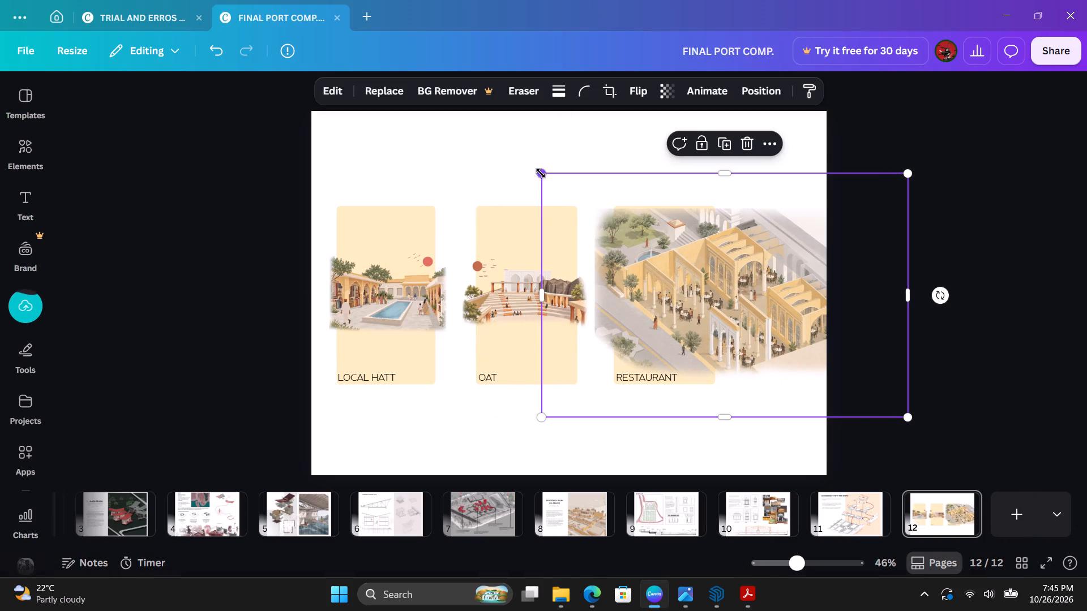
left_click_drag(542, 173, 694, 282)
left_click_drag(794, 348, 684, 310)
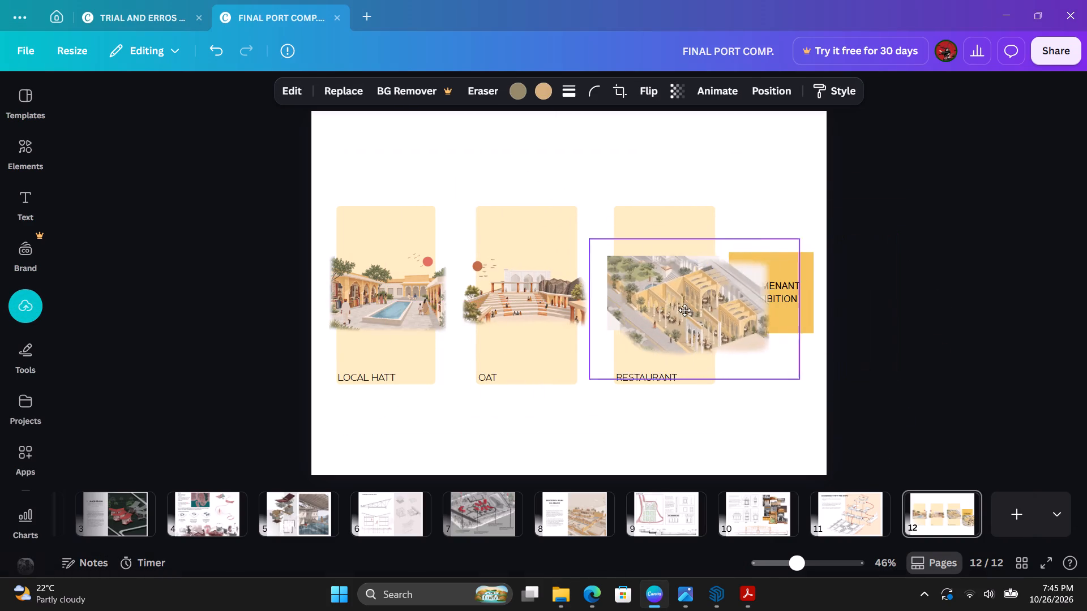
left_click_drag(684, 310, 615, 403)
left_click(847, 365)
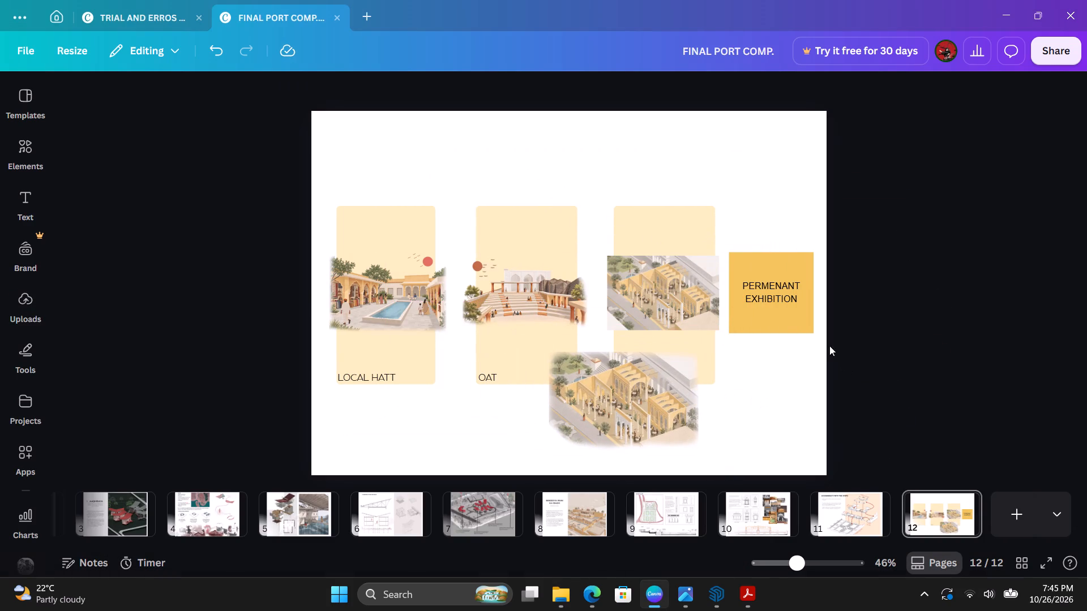
Ungroup the three cards and delete the old hard-edged illustration from the RESTAURANT card.
left_click(659, 278)
double_click(685, 288)
left_click(917, 371)
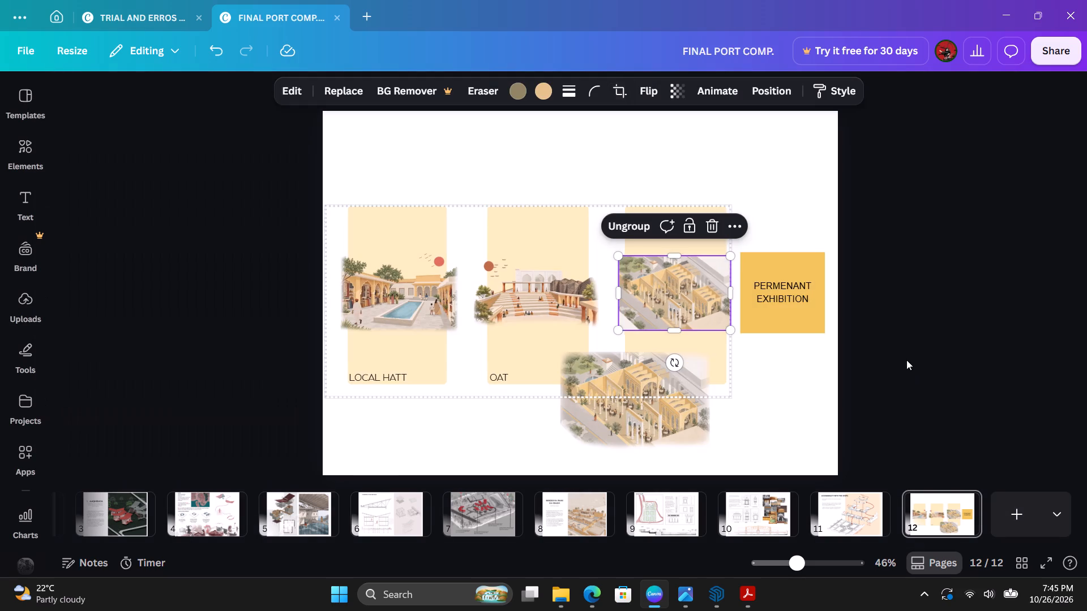
left_click(834, 193)
left_click(674, 211)
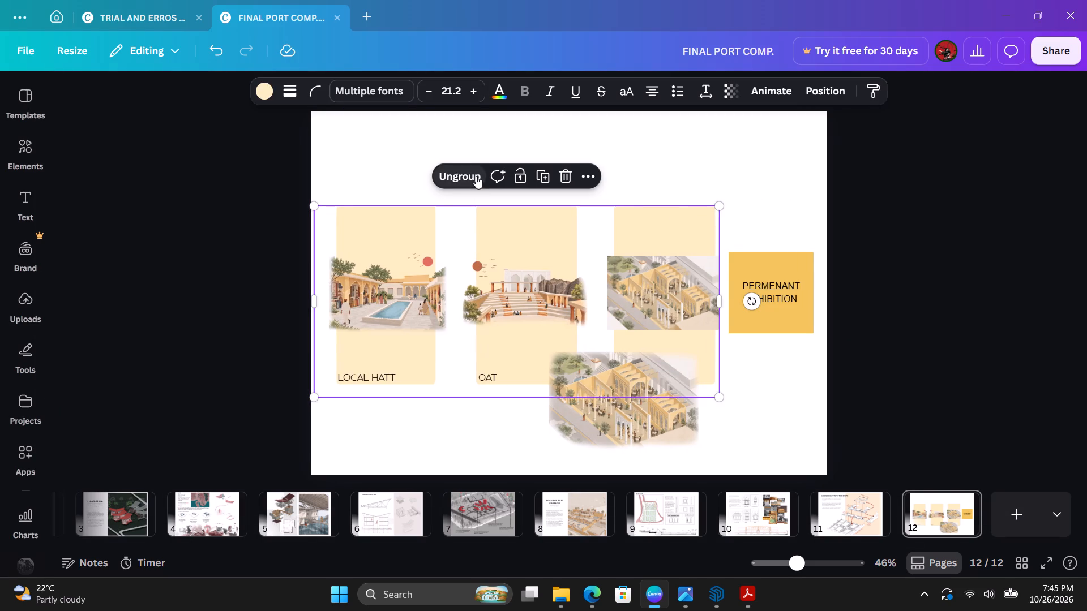
left_click(472, 175)
left_click(1005, 209)
left_click(691, 271)
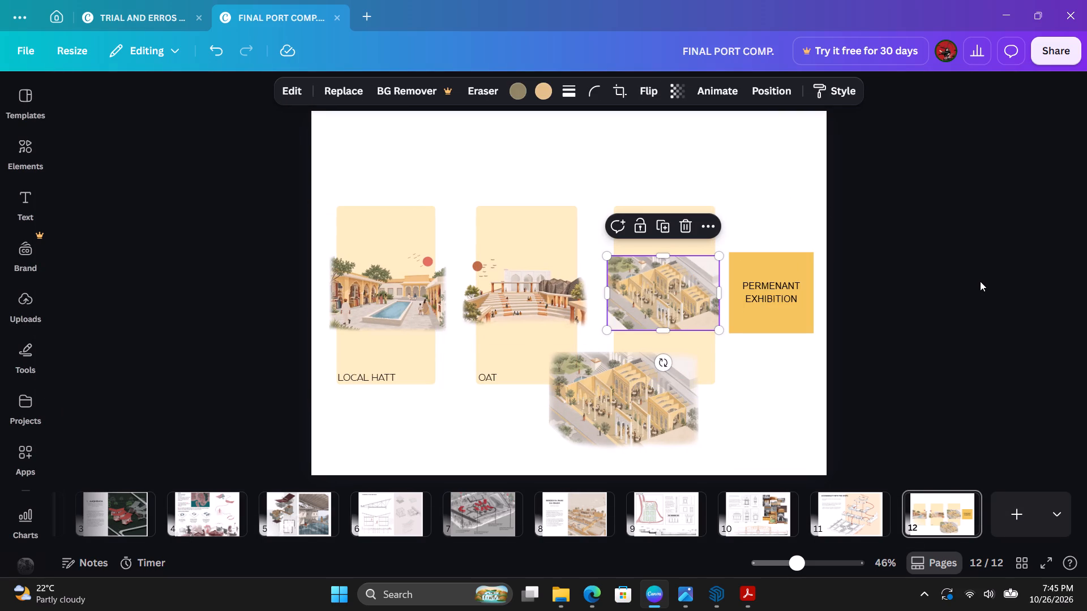
key("Delete")
Move the soft-edged illustration onto the RESTAURANT card and reduce it to match the neighbouring card images.
left_click_drag(635, 408, 679, 363)
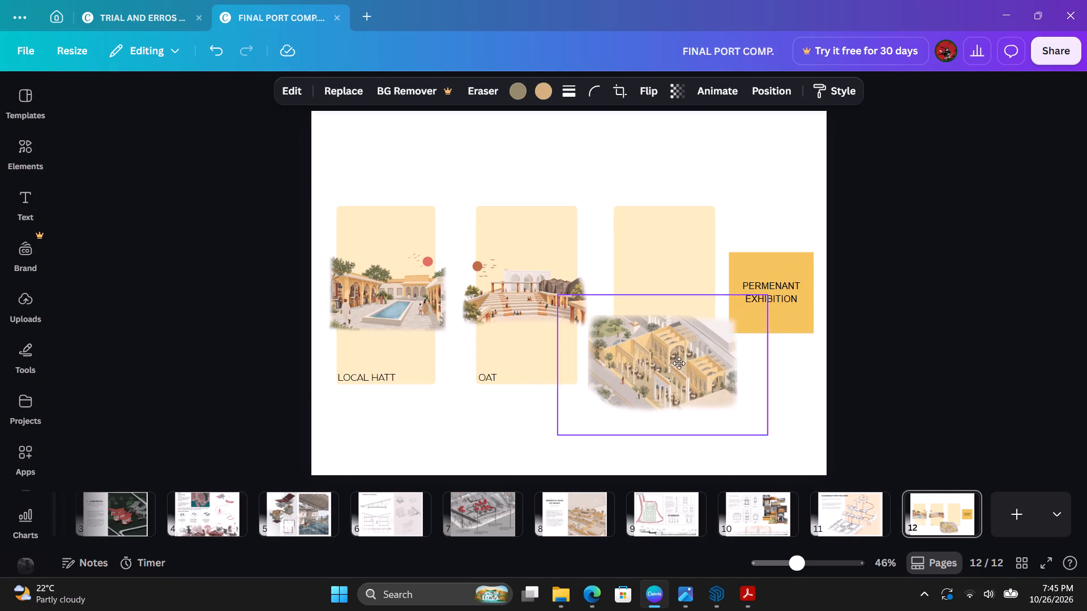
left_click_drag(679, 363, 683, 303)
left_click_drag(777, 227, 730, 261)
left_click_drag(677, 311, 696, 291)
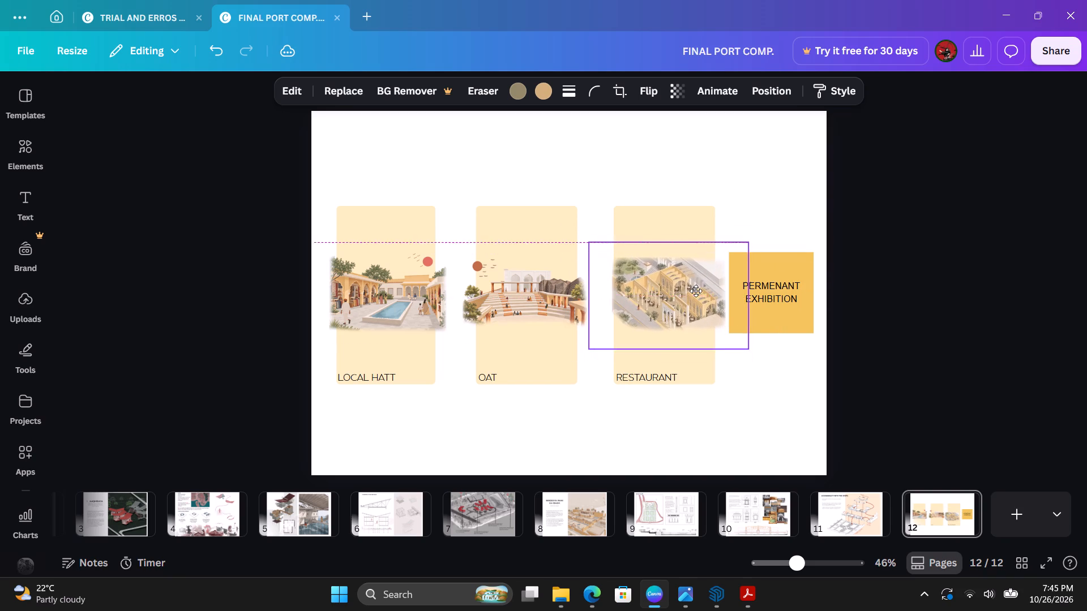
left_click_drag(696, 291, 689, 291)
left_click(867, 289)
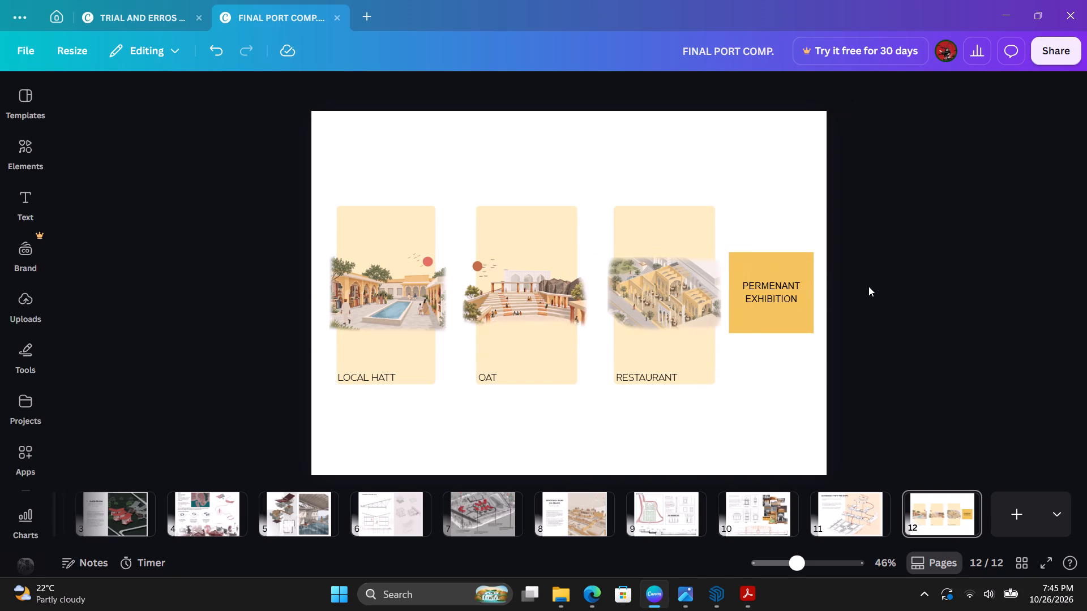
Fine-tune the restaurant illustration, shrinking it slightly and centring it across the RESTAURANT card in line with the OAT image.
scroll(776, 243, "up", 6)
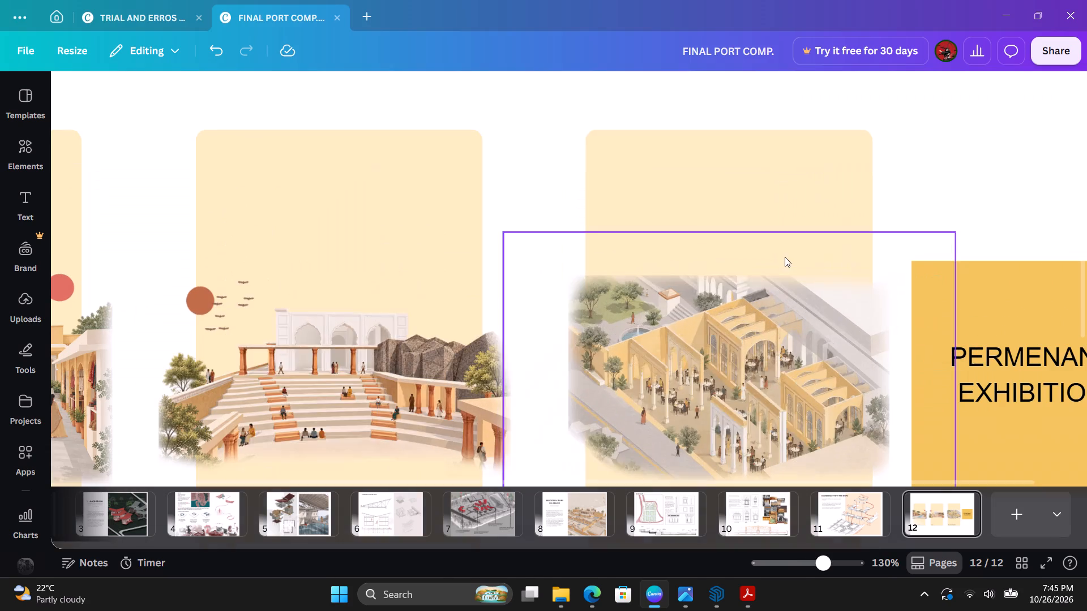
scroll(768, 240, "down", 2)
left_click(744, 243)
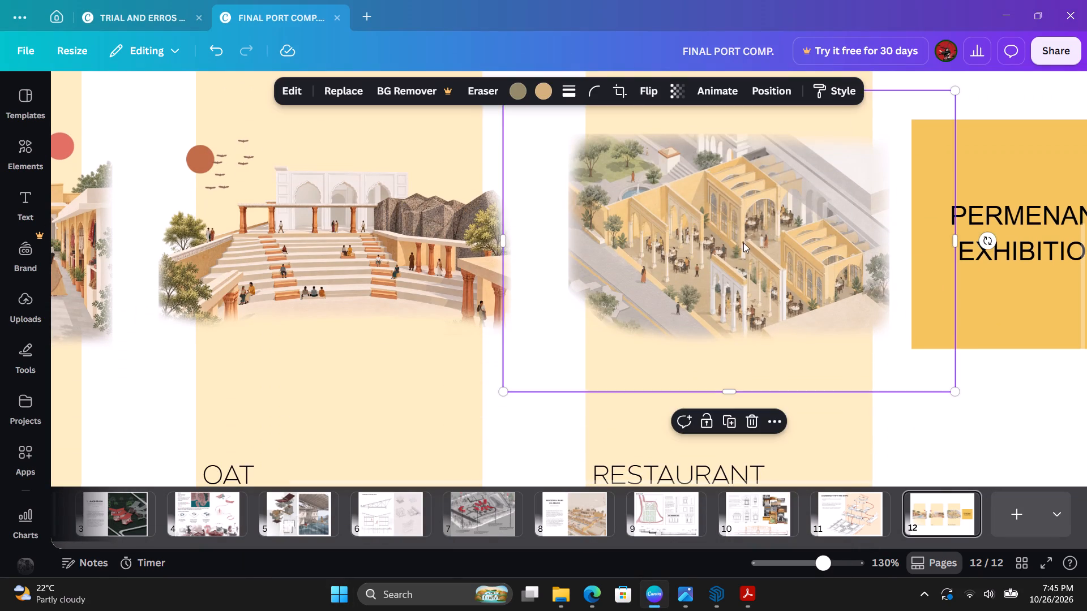
left_click_drag(743, 243, 734, 255)
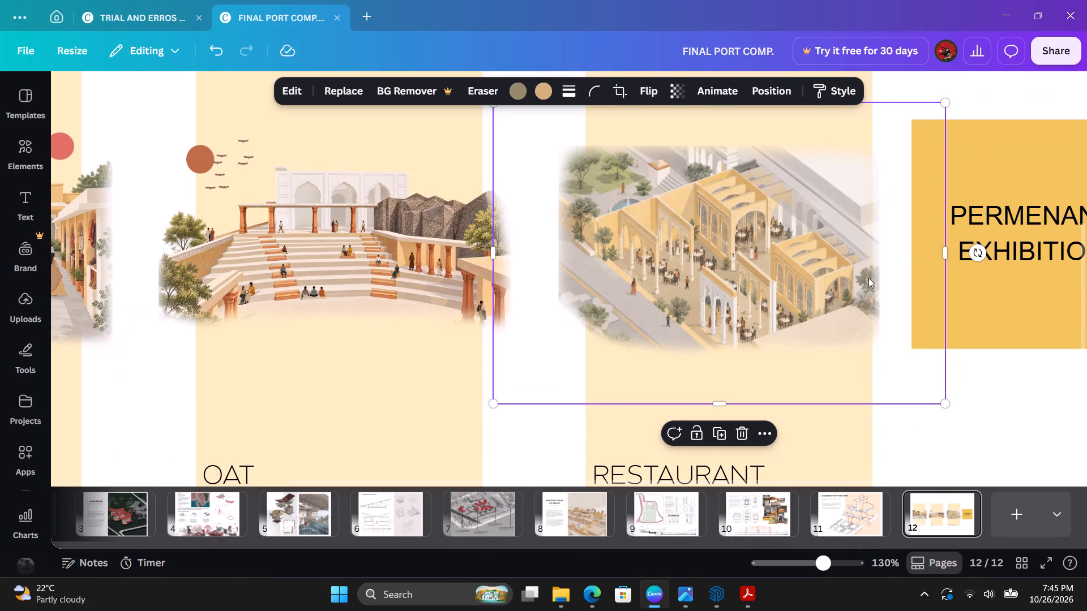
left_click_drag(948, 100, 926, 146)
left_click_drag(822, 217, 840, 220)
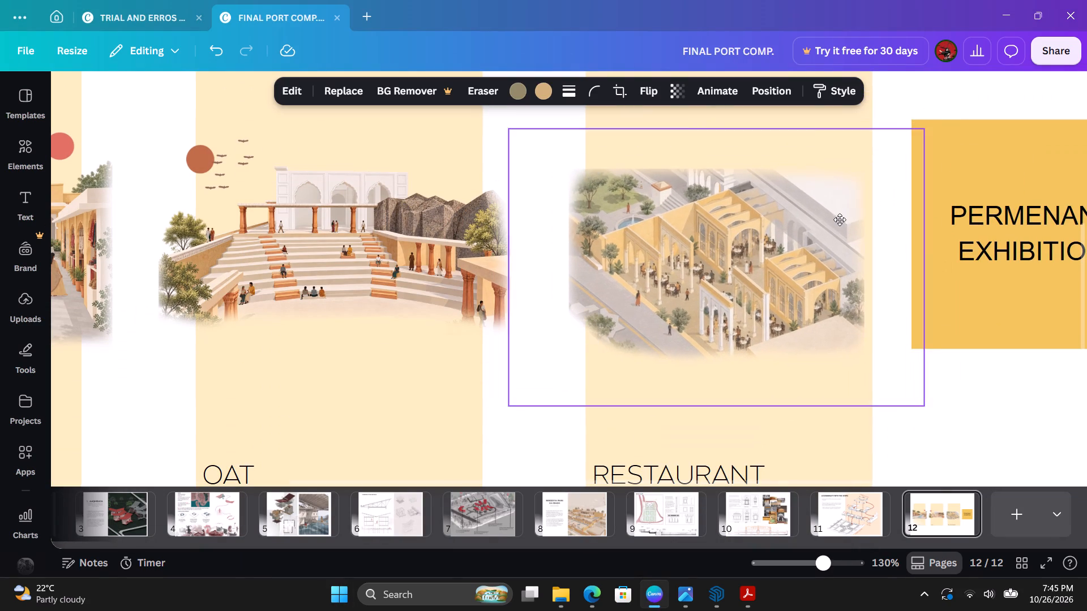
left_click_drag(840, 220, 852, 216)
scroll(791, 232, "down", 5)
left_click(1073, 321)
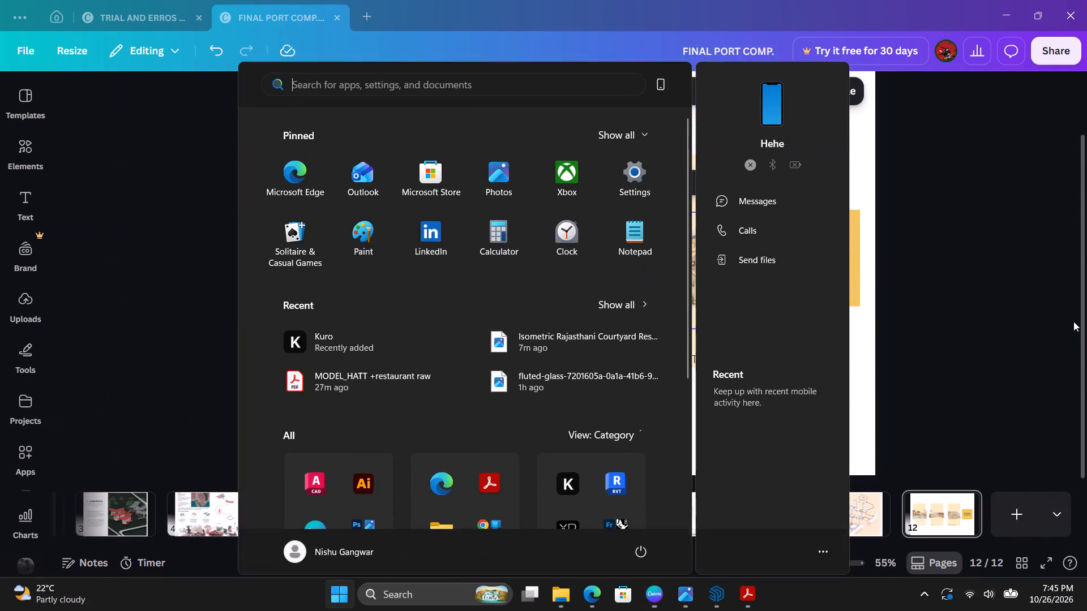
Narrow the cream background rectangle of the RESTAURANT card slightly by bringing in its right edge.
left_click(960, 307)
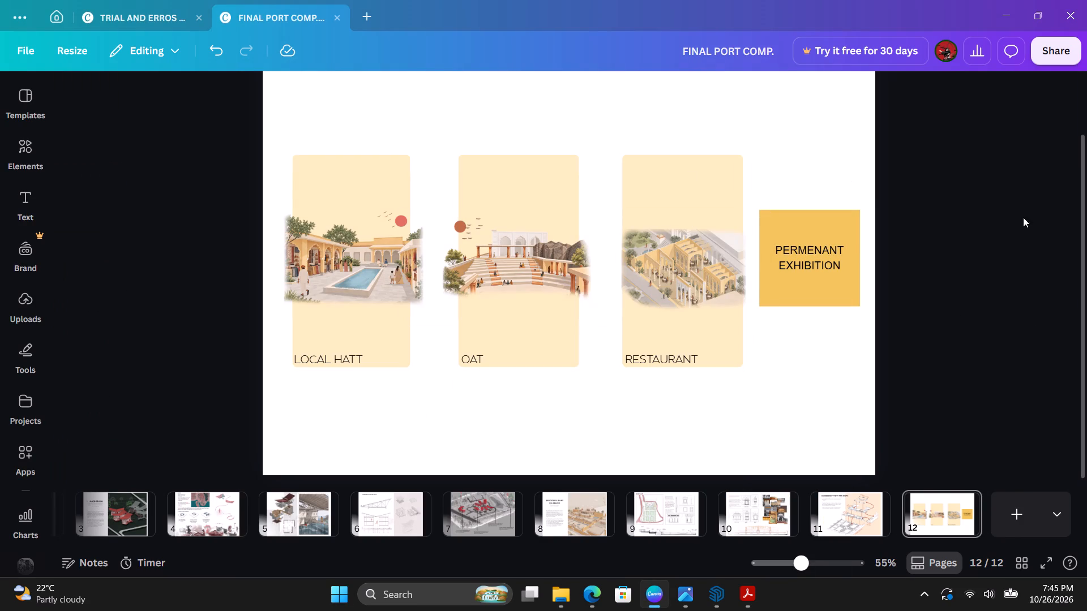
left_click(733, 357)
left_click_drag(742, 256, 737, 256)
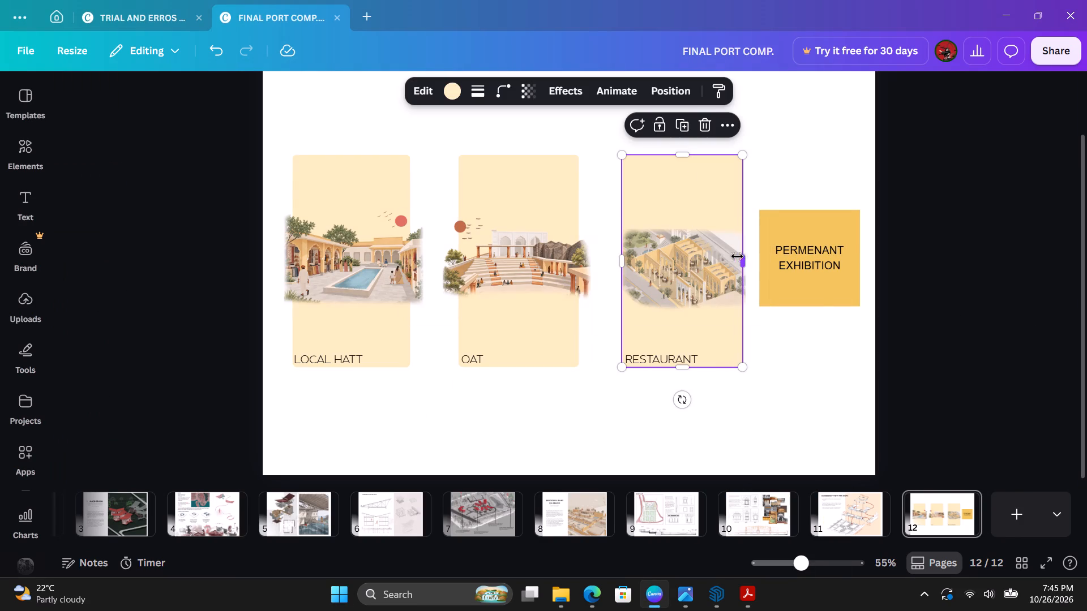
left_click_drag(737, 256, 729, 256)
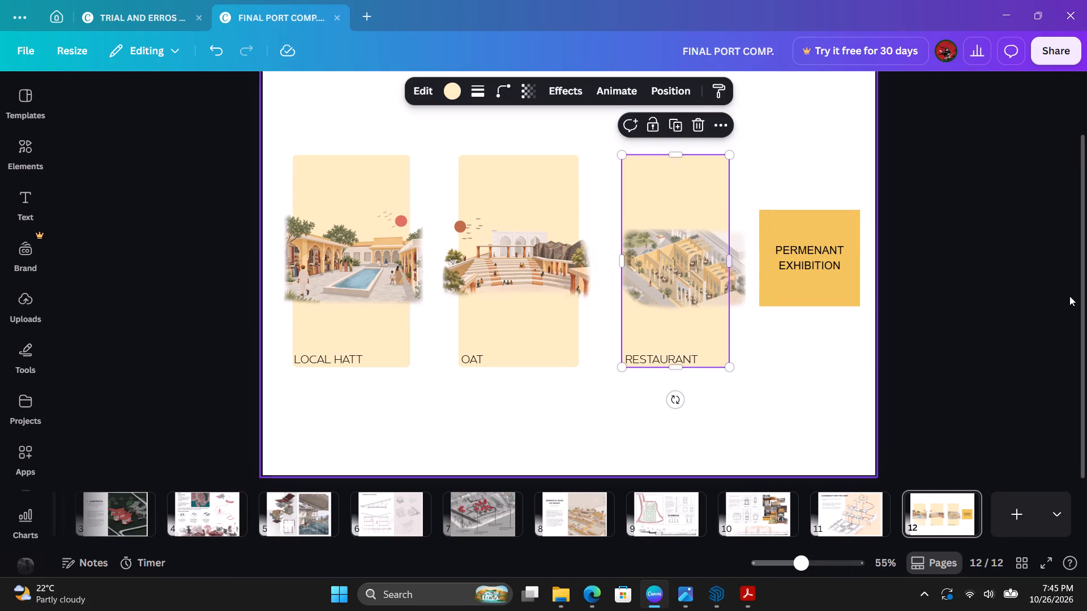
left_click(1069, 295)
Recentre the soft-edged restaurant illustration across the narrowed RESTAURANT card so it overhangs both sides evenly.
left_click(671, 262)
left_click_drag(687, 264, 677, 267)
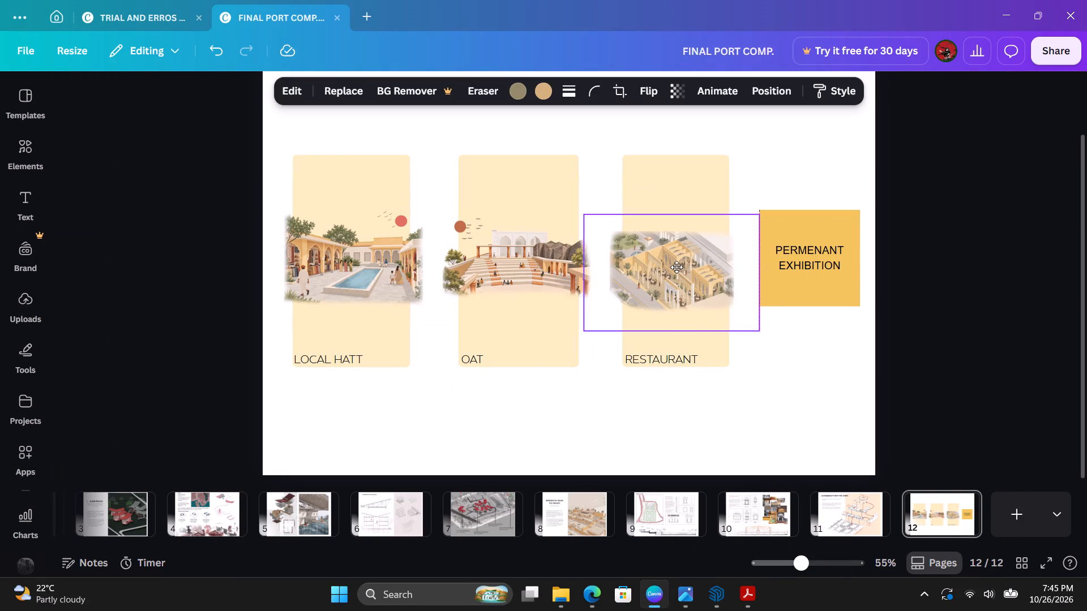
left_click_drag(677, 267, 678, 266)
left_click(1070, 308)
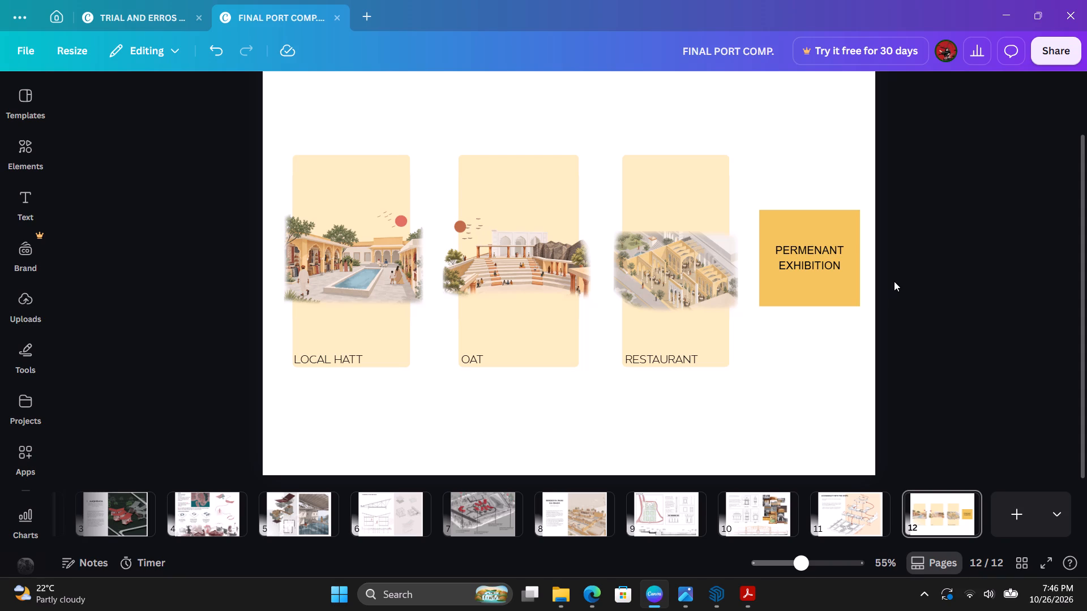
Delete the PERMENANT EXHIBITION box and its text from page 12.
left_click_drag(814, 196, 812, 231)
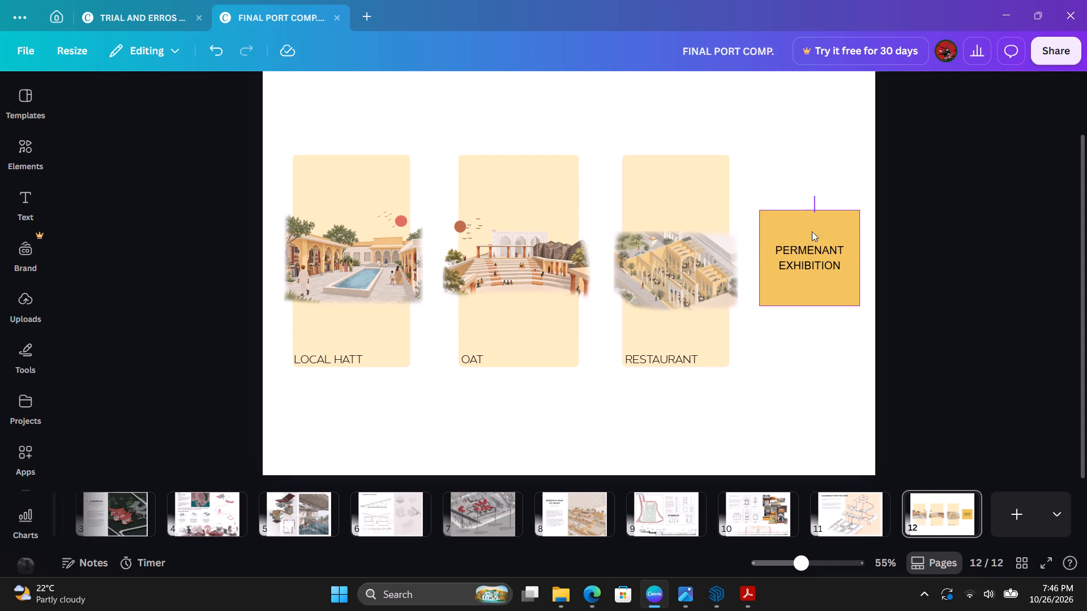
left_click_drag(812, 231, 780, 322)
key("Delete")
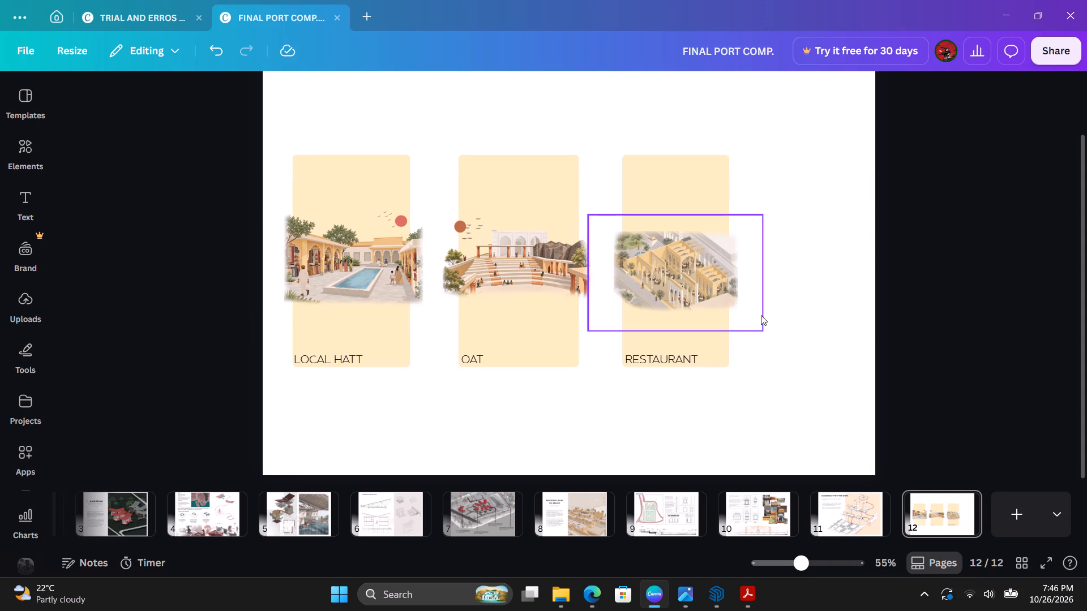
Enlarge the LOCAL HATT, OAT and RESTAURANT cards together and centre the set horizontally on page 12.
left_click_drag(769, 122, 288, 405)
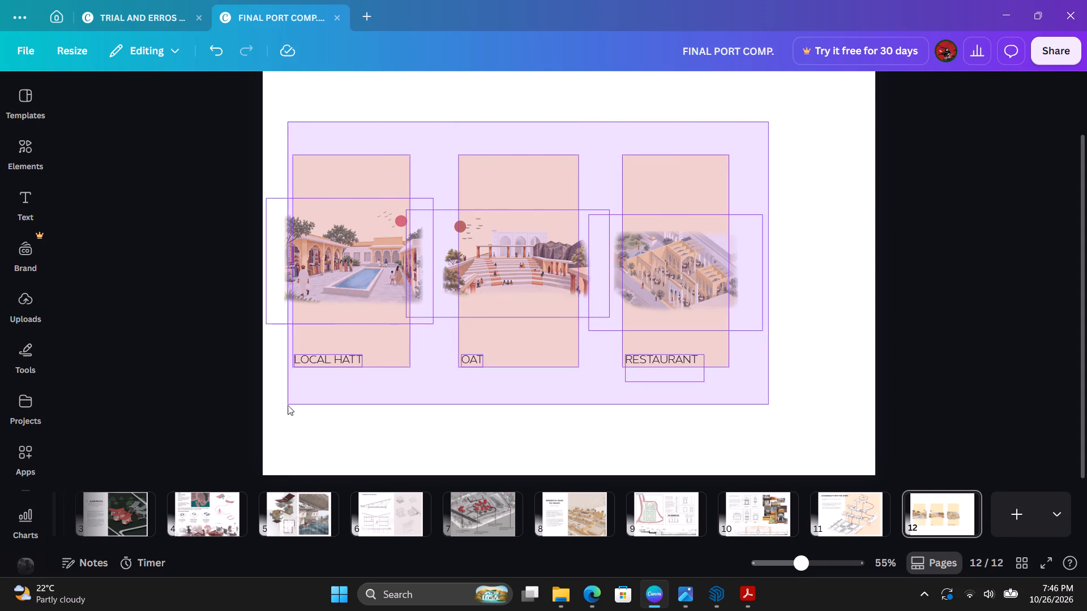
left_click_drag(288, 405, 286, 405)
left_click_drag(763, 384, 768, 393)
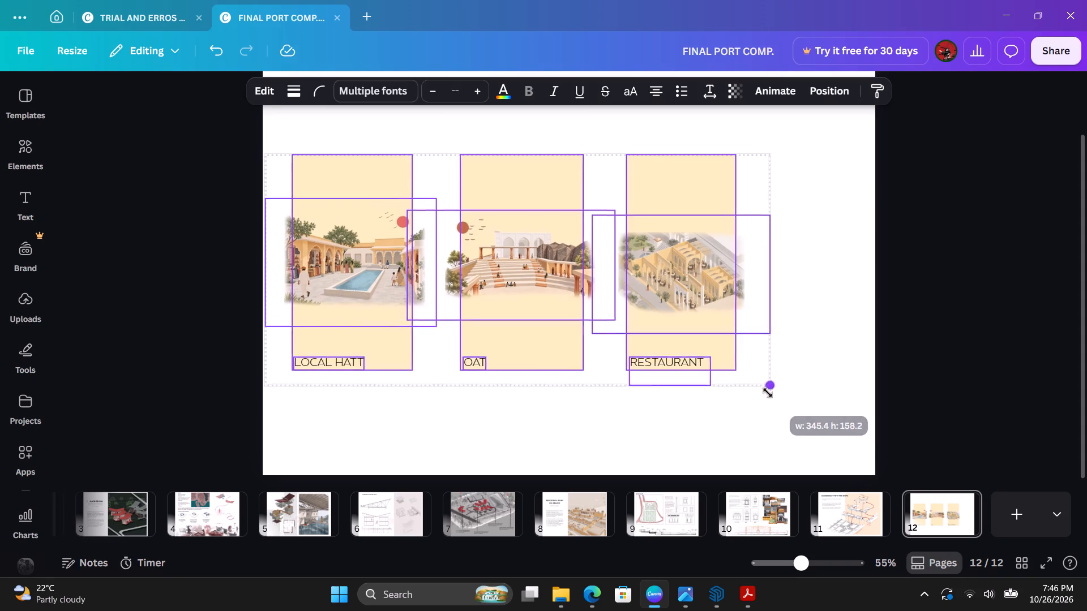
left_click_drag(768, 393, 802, 415)
left_click_drag(654, 302, 673, 302)
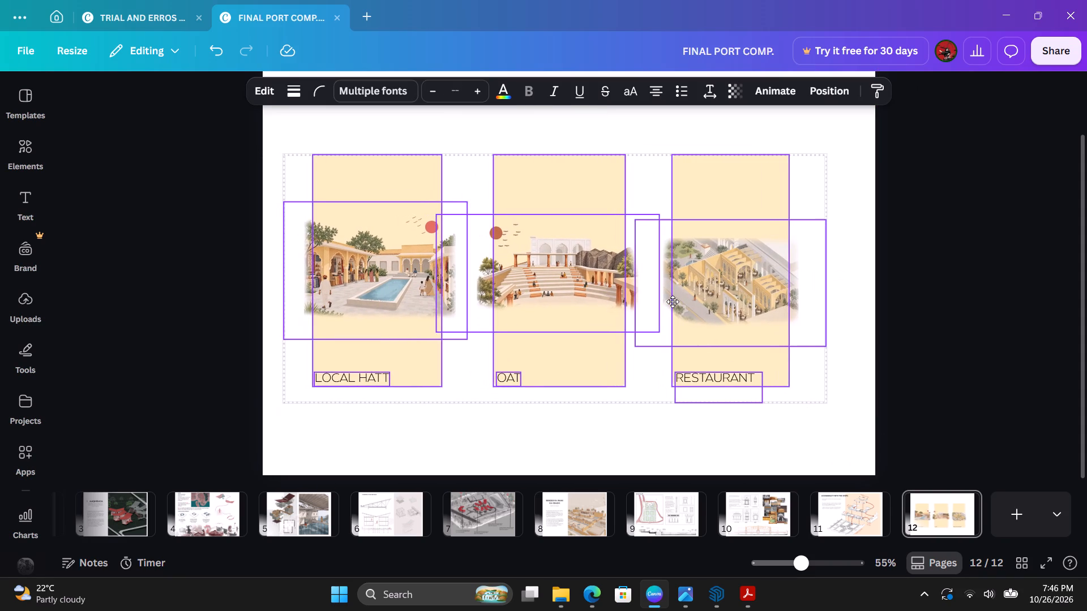
left_click_drag(673, 302, 690, 302)
left_click(948, 360)
Add a blank page 13 after the cards page and return to page 12.
scroll(933, 389, "up", 4)
scroll(932, 380, "down", 3)
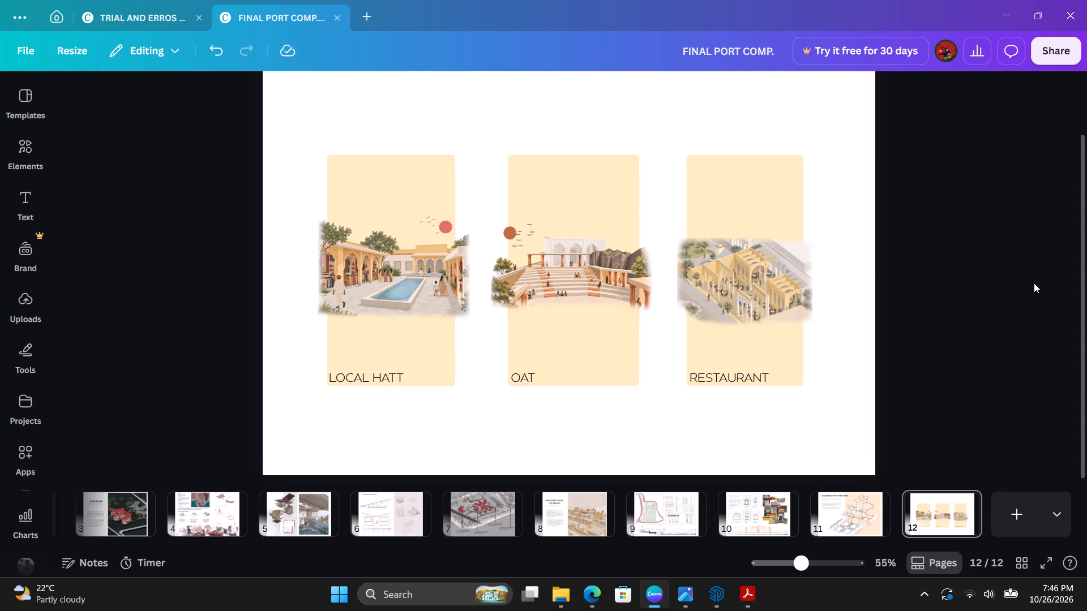
scroll(1028, 285, "up", 1)
scroll(1028, 285, "down", 1)
left_click(1042, 500)
left_click(842, 504)
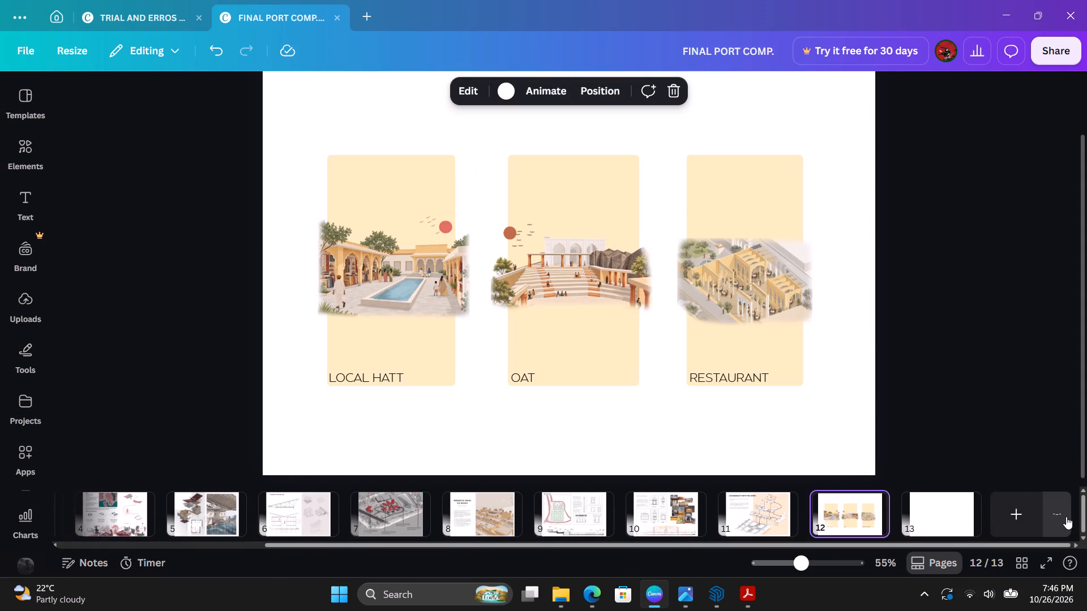
Hide the page thumbnails so the pages show in a continuous vertical view.
left_click(1063, 517)
left_click(957, 563)
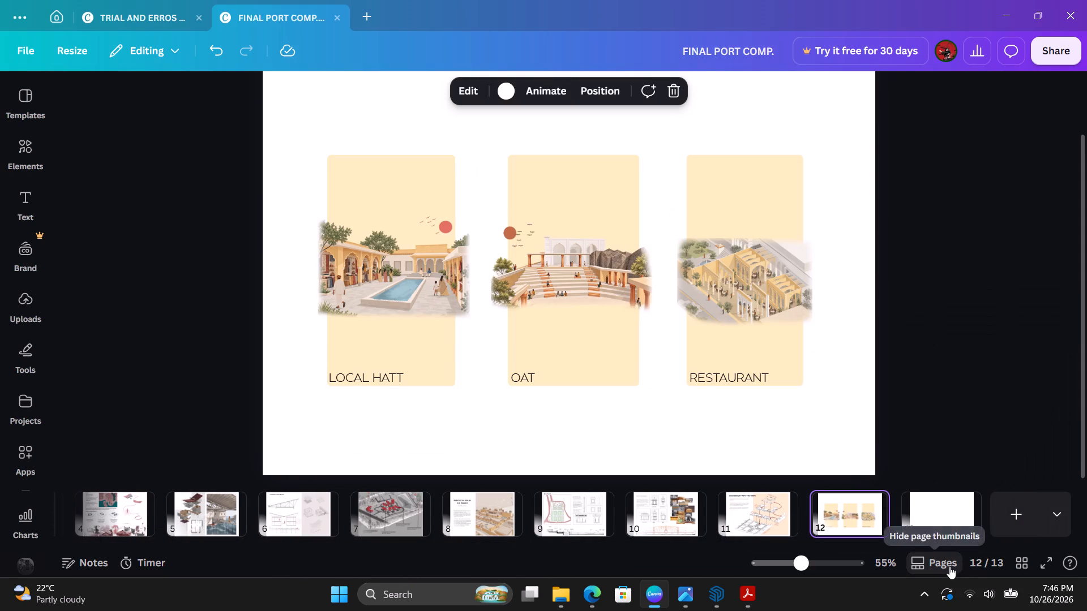
left_click(949, 566)
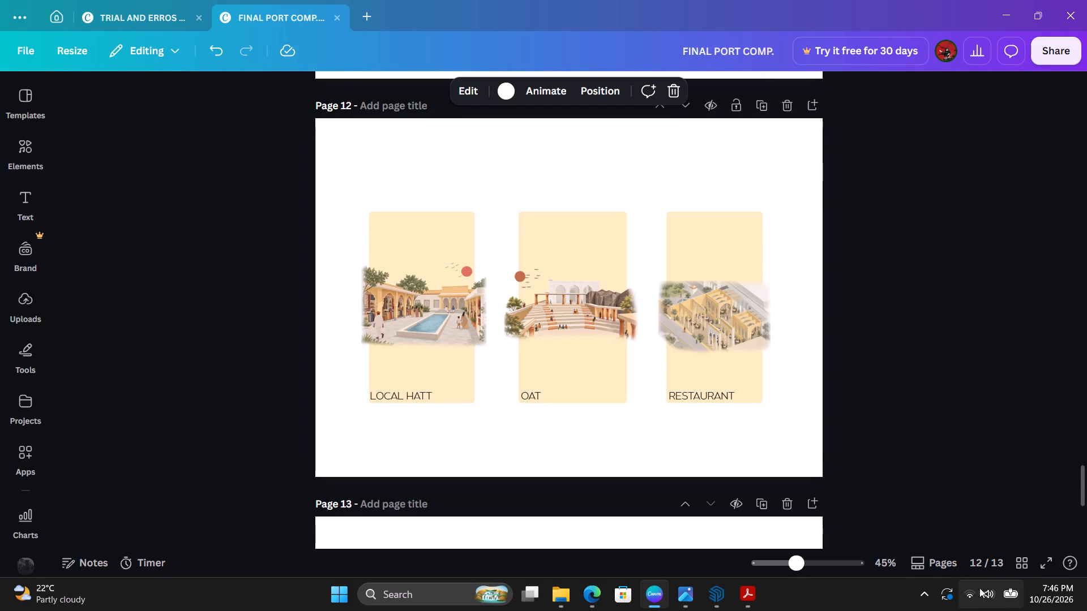
Capture a rectangular screen snip of page 12 showing the three finished cards.
scroll(1081, 352, "up", 1)
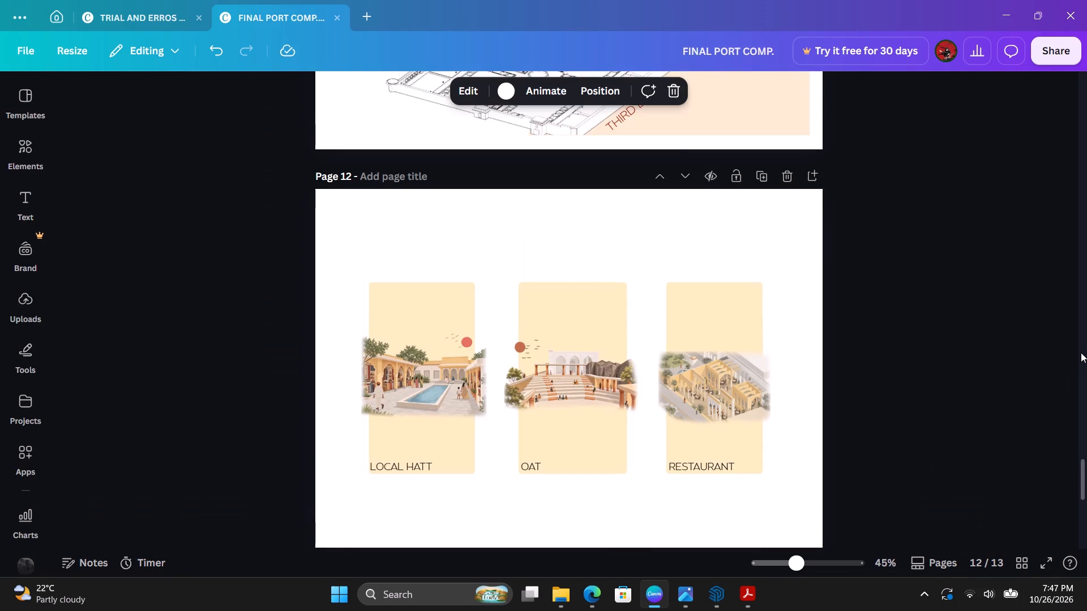
scroll(1081, 352, "down", 1)
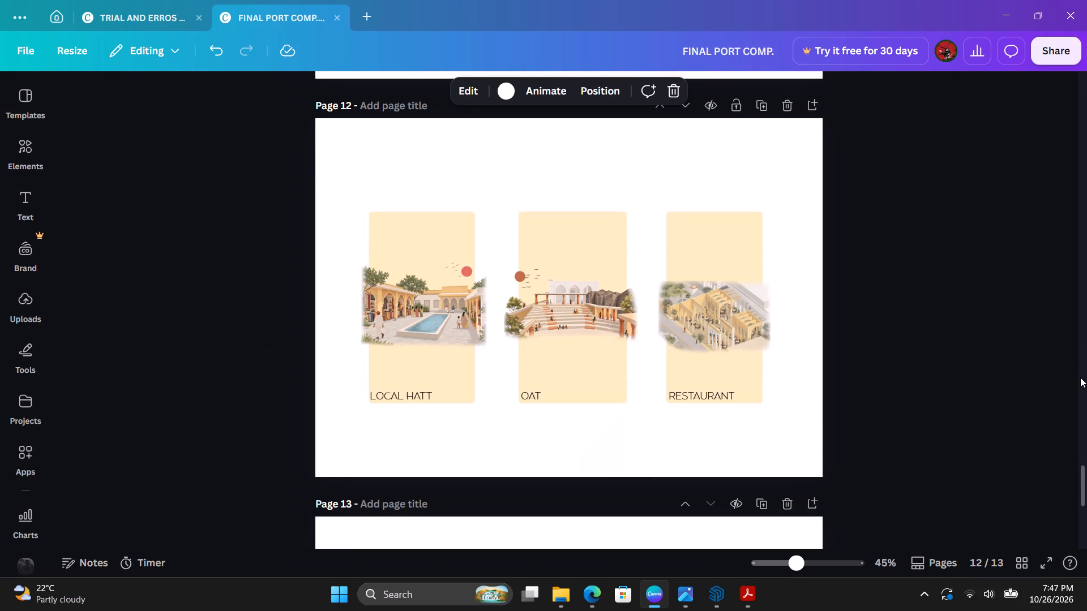
key("Print")
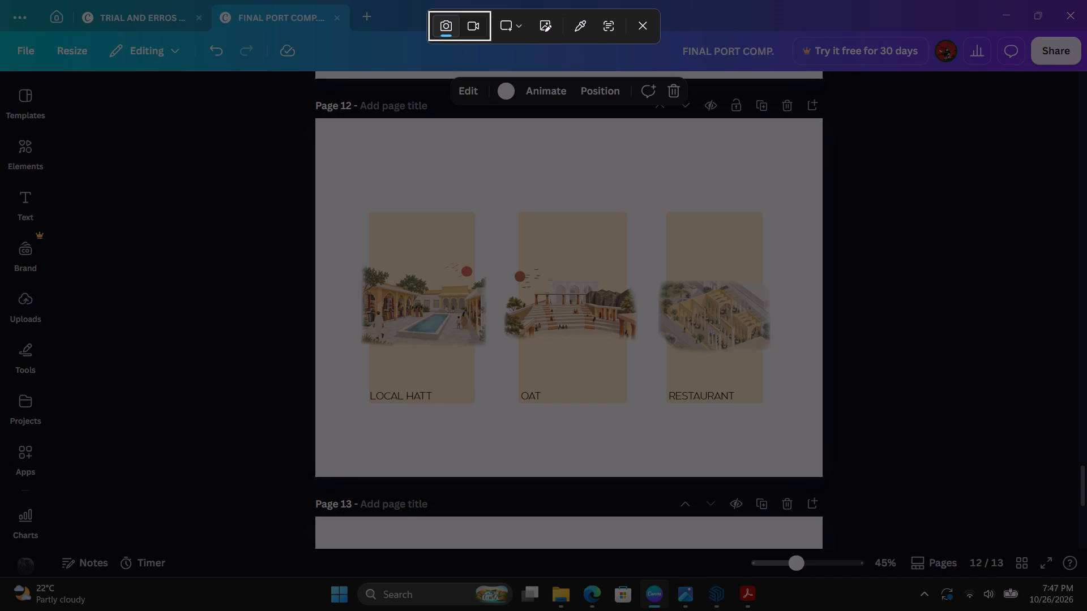
left_click_drag(318, 118, 824, 449)
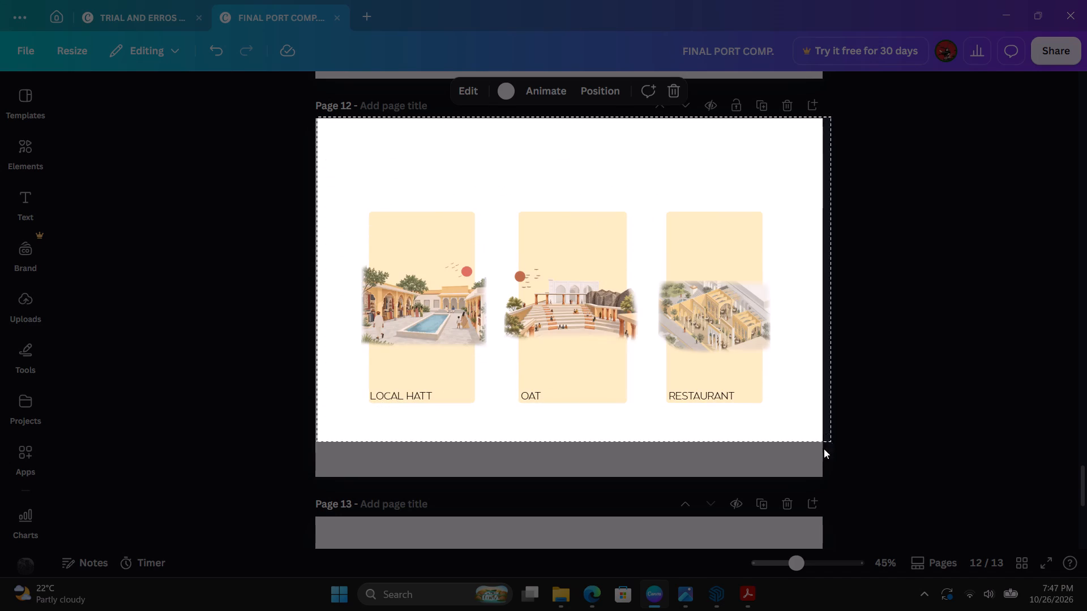
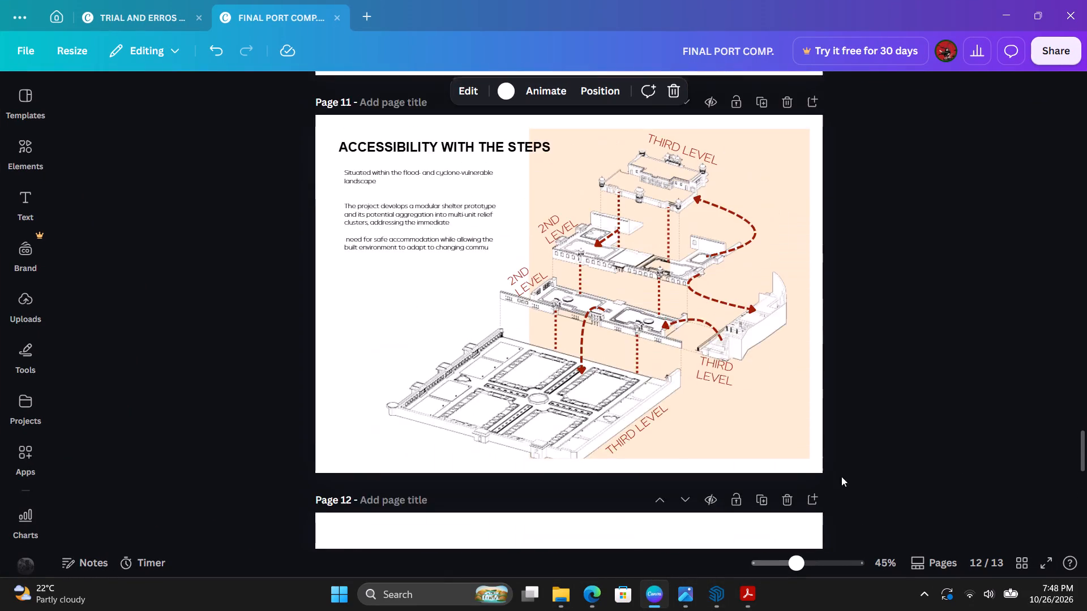
Review the portfolio pages from page 11 back to the front page and forward again to page 13.
scroll(862, 440, "up", 18)
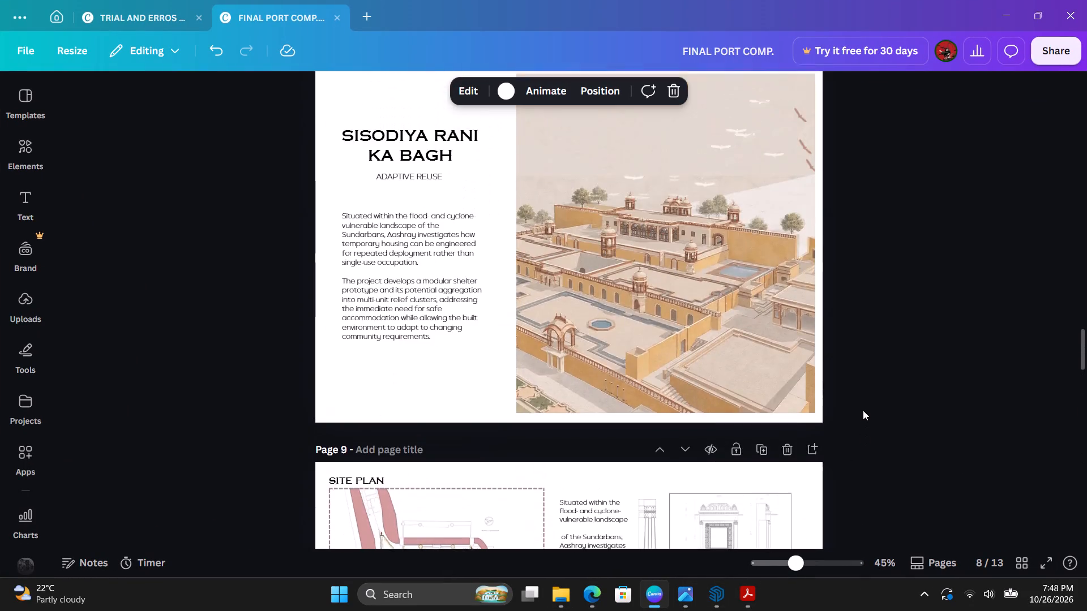
scroll(863, 410, "up", 9)
scroll(875, 464, "up", 13)
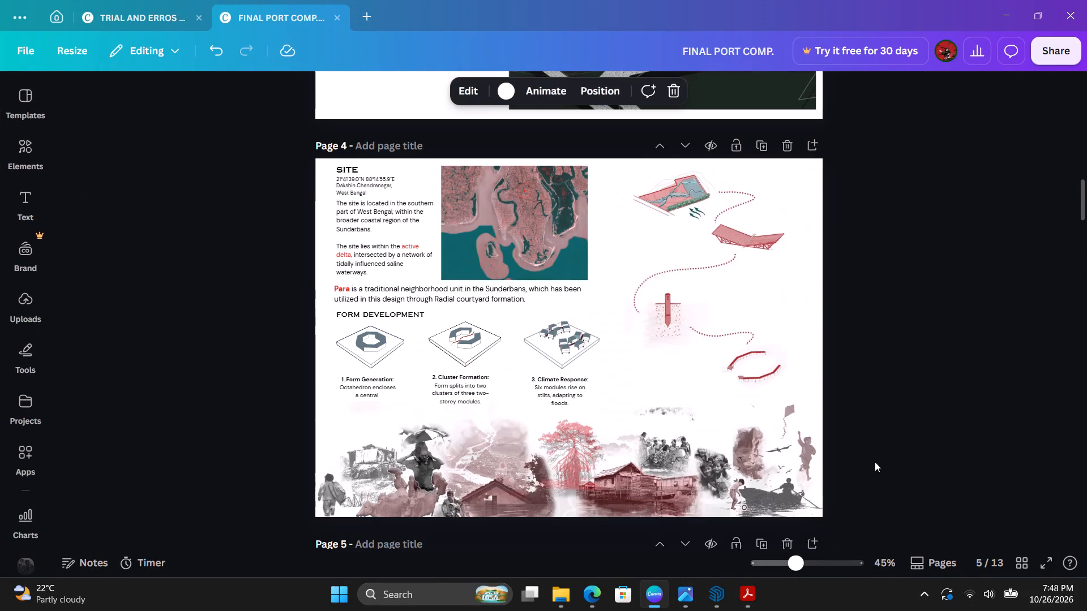
scroll(875, 462, "down", 11)
scroll(869, 478, "up", 3)
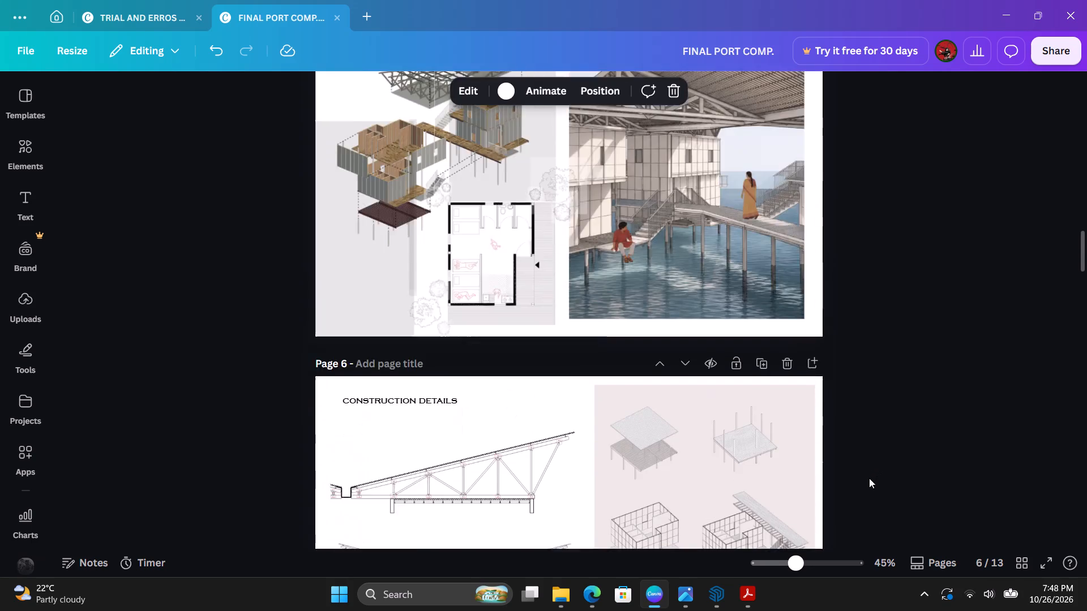
scroll(869, 478, "up", 20)
scroll(869, 478, "up", 2)
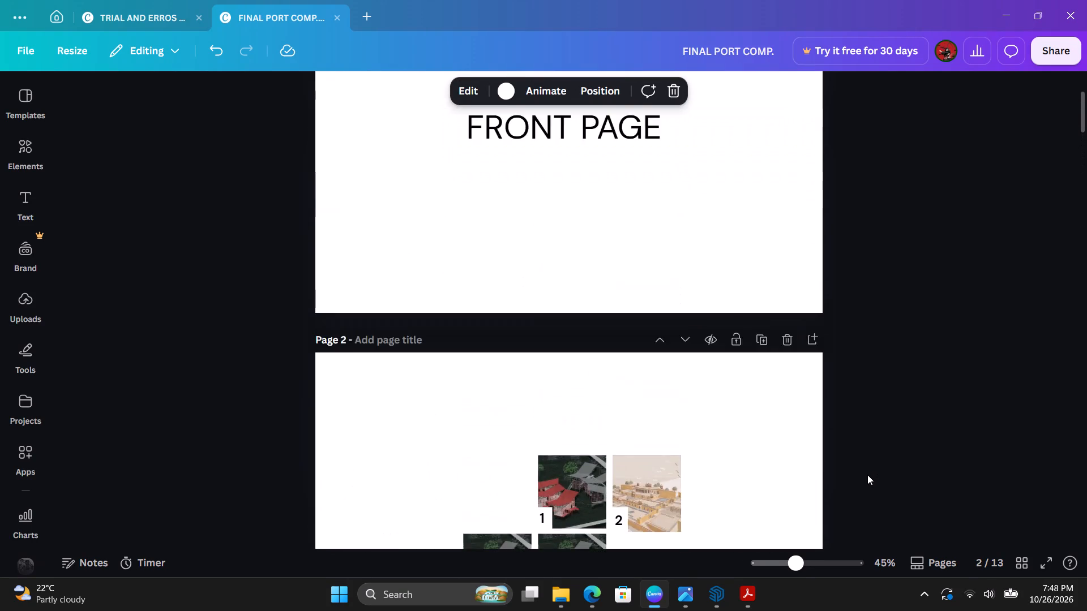
scroll(867, 475, "up", 4)
scroll(867, 475, "down", 17)
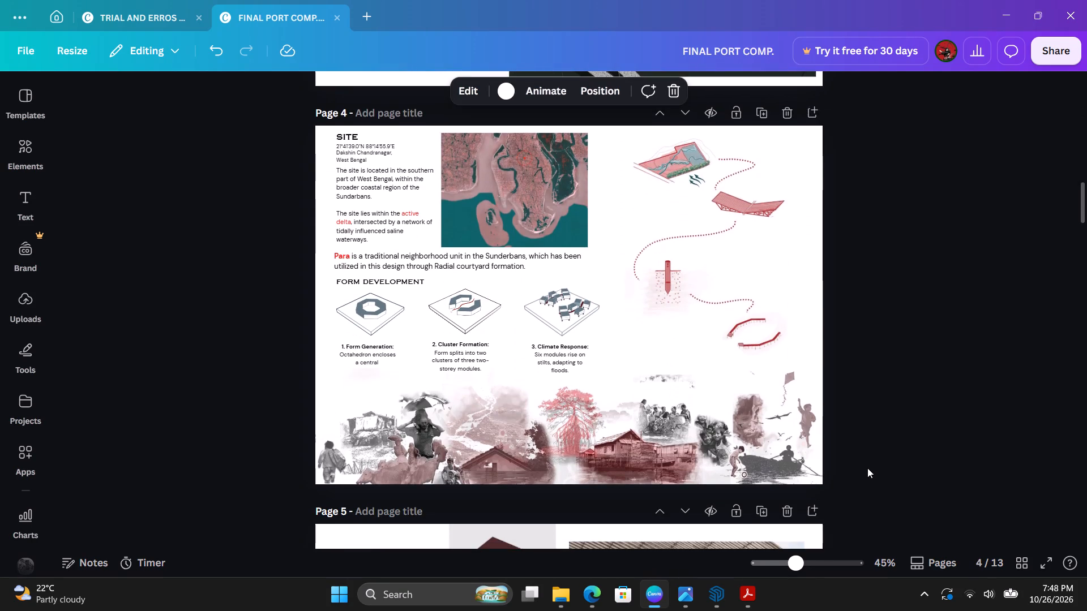
scroll(867, 468, "down", 6)
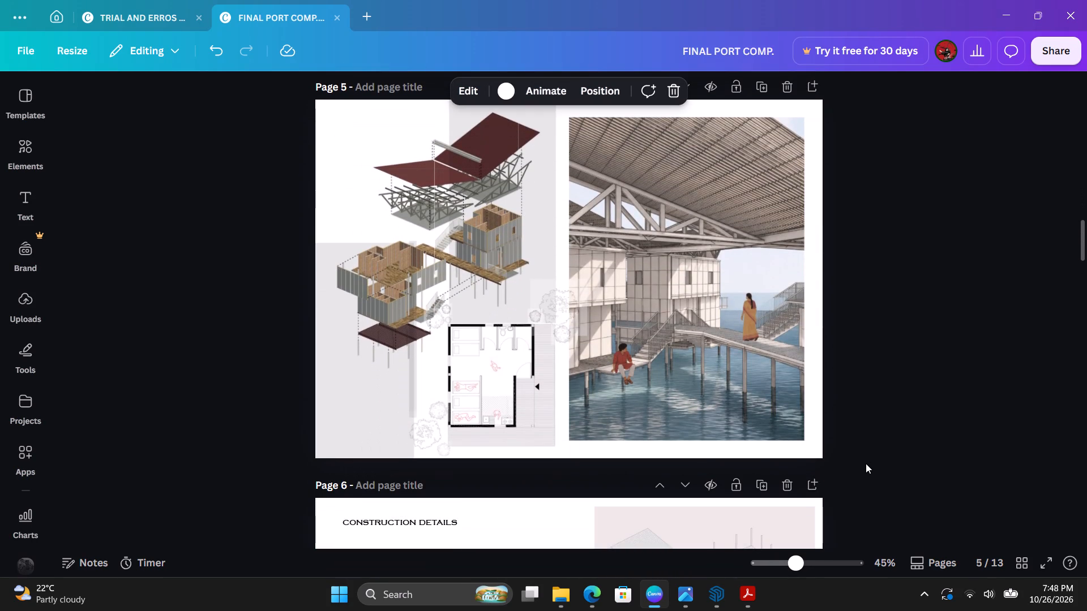
scroll(866, 420, "down", 18)
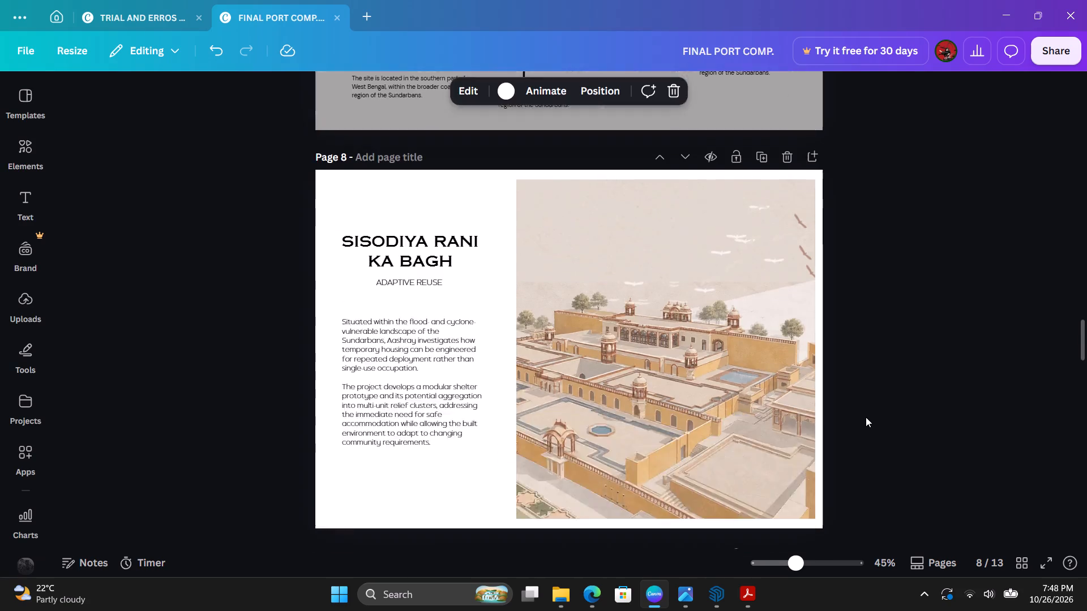
scroll(866, 417, "down", 15)
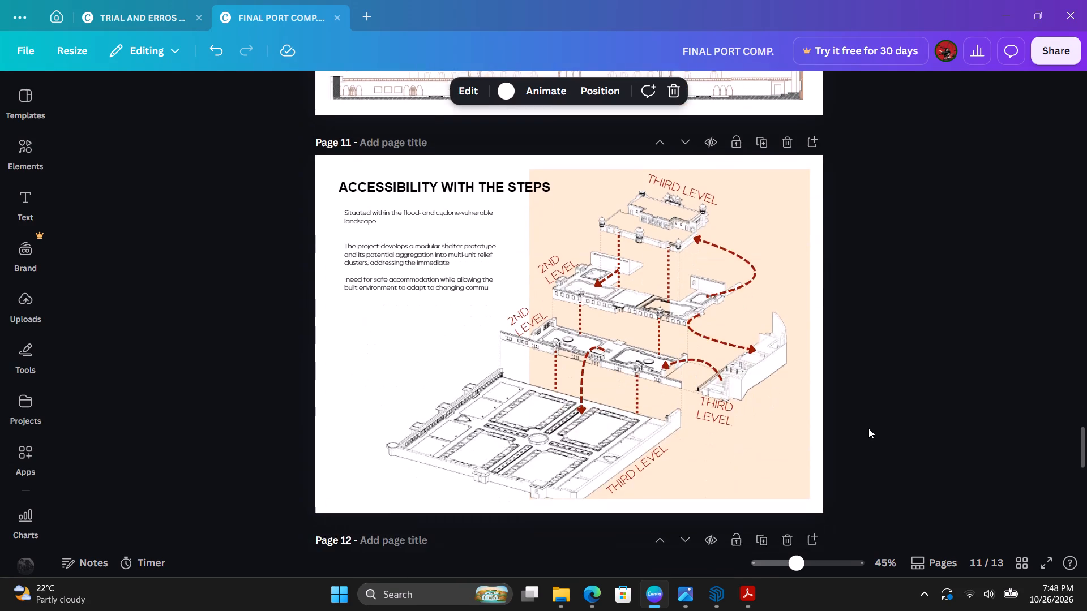
scroll(868, 428, "down", 5)
scroll(827, 407, "down", 9)
scroll(827, 401, "up", 4)
left_click(1072, 264)
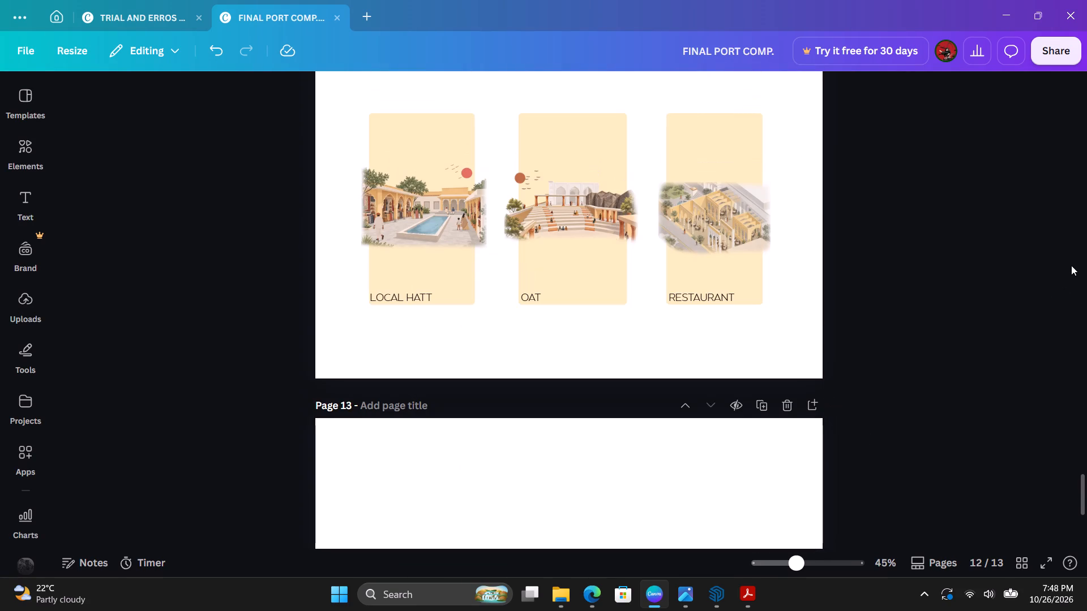
Widen the RESTAURANT card's illustration on page 12 slightly by extending its right edge outward.
scroll(1020, 360, "up", 2)
scroll(926, 347, "up", 2)
scroll(926, 347, "down", 2)
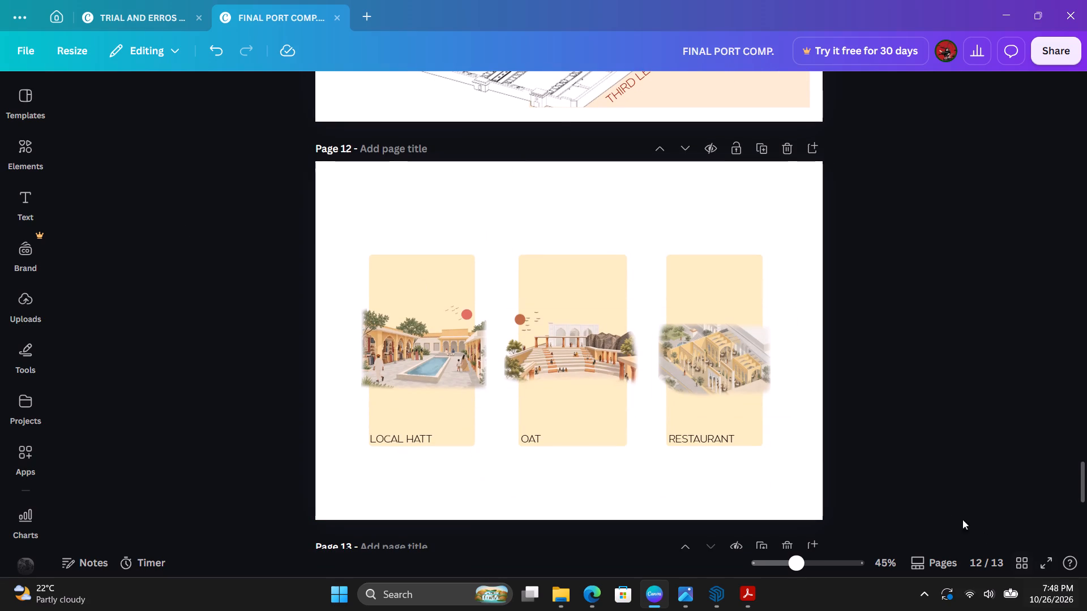
left_click(765, 360)
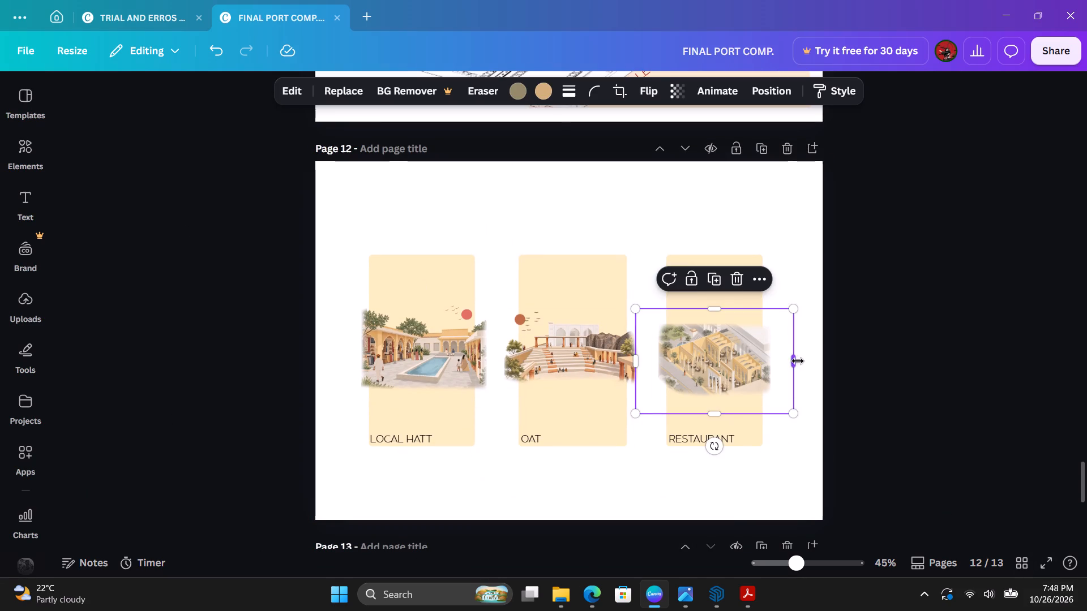
left_click_drag(798, 361, 804, 362)
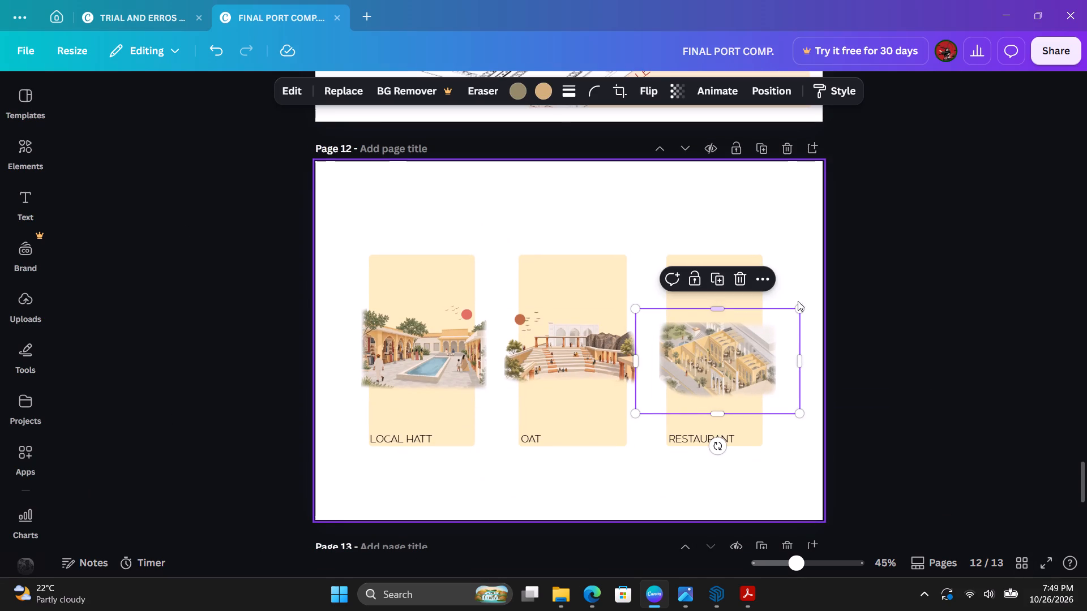
left_click(937, 358)
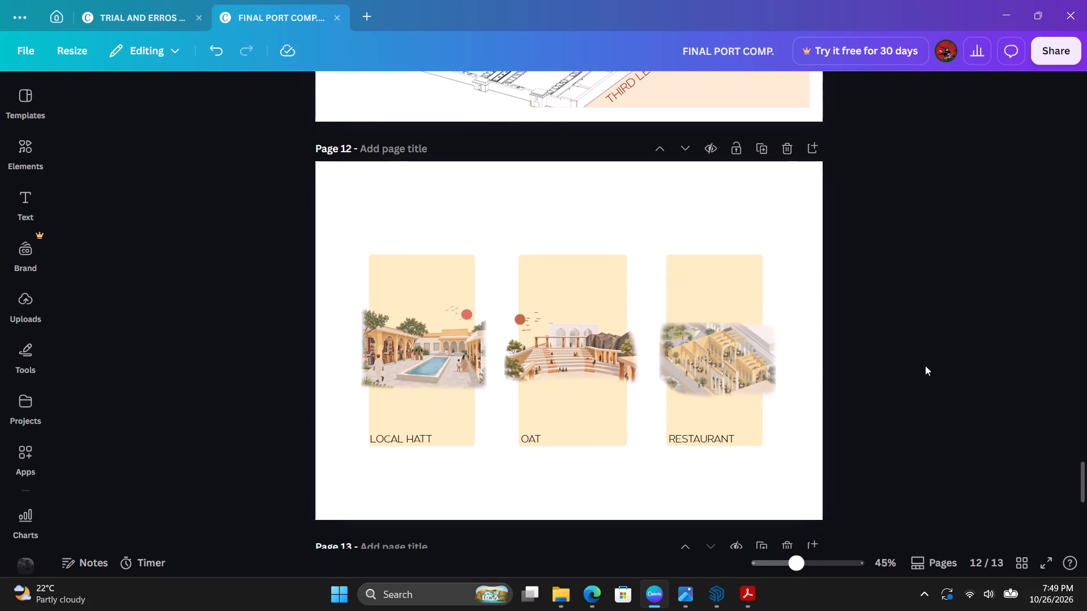
Review the whole portfolio again, checking the page layouts between the front page and the cards on page 12.
scroll(953, 372, "up", 11)
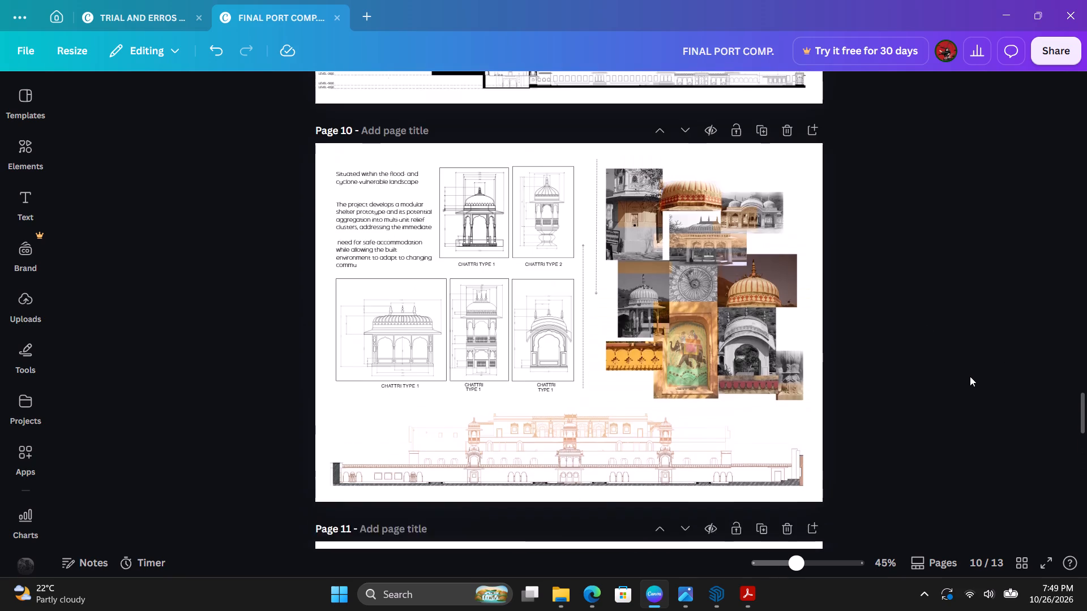
scroll(970, 376, "up", 2)
scroll(966, 378, "up", 19)
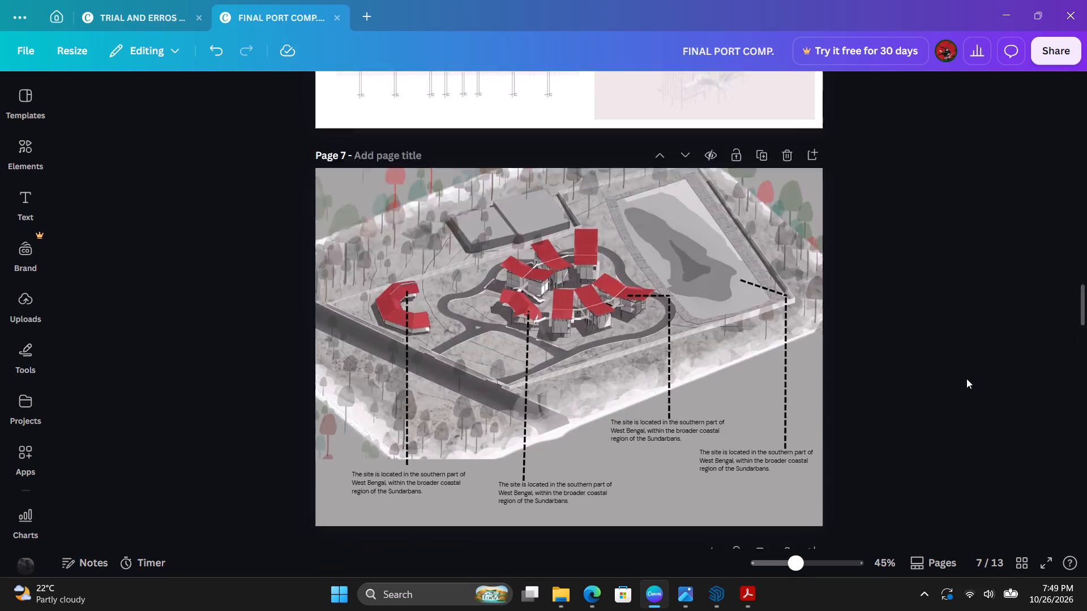
scroll(966, 378, "up", 20)
scroll(966, 378, "up", 12)
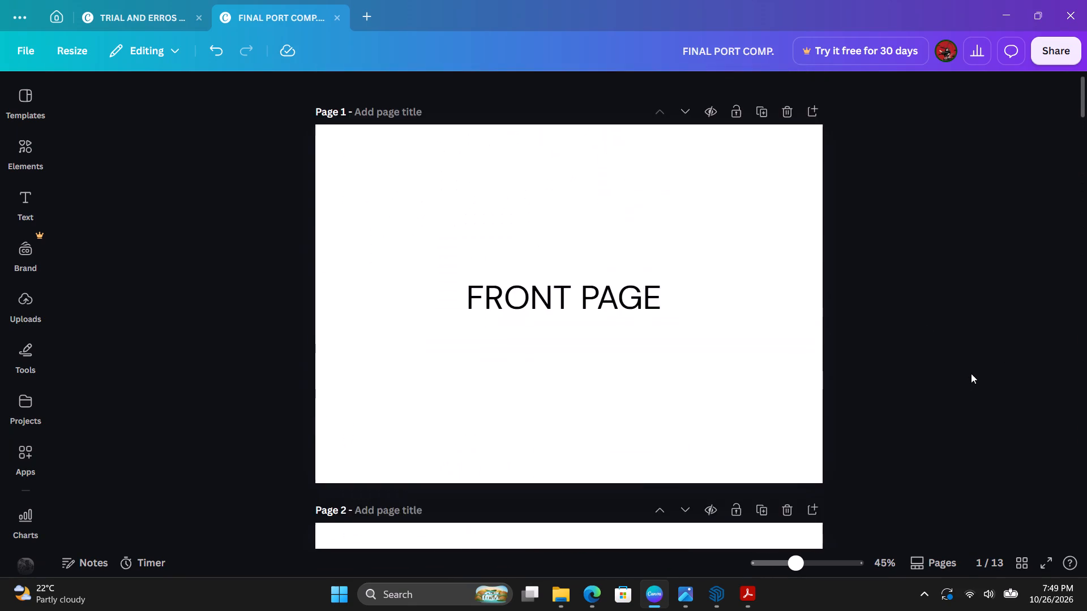
scroll(971, 373, "down", 20)
scroll(971, 373, "down", 3)
scroll(1023, 356, "down", 9)
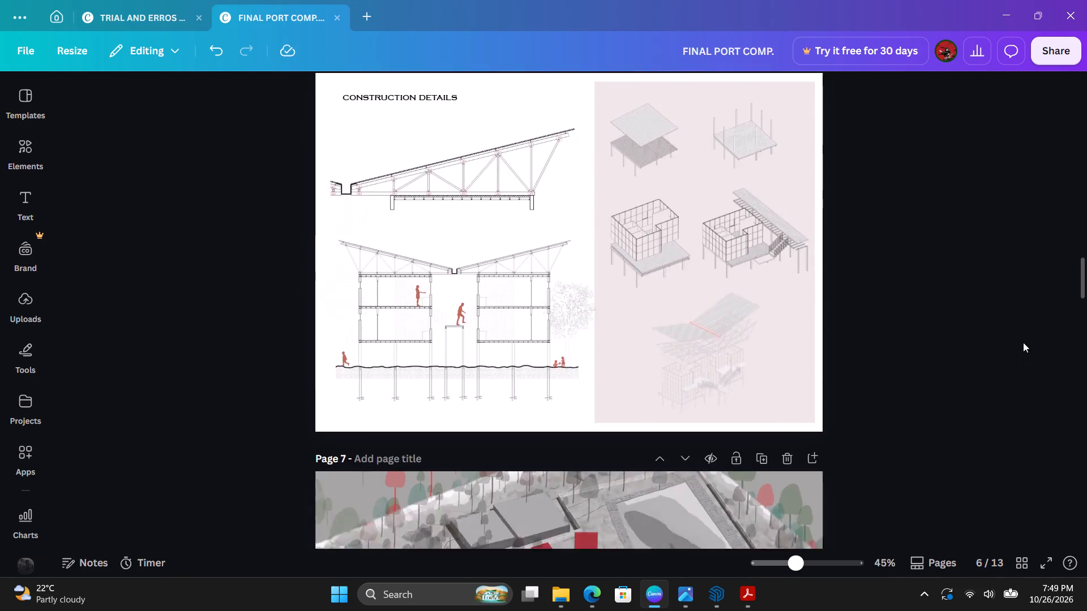
scroll(1023, 342, "down", 20)
scroll(1023, 342, "down", 8)
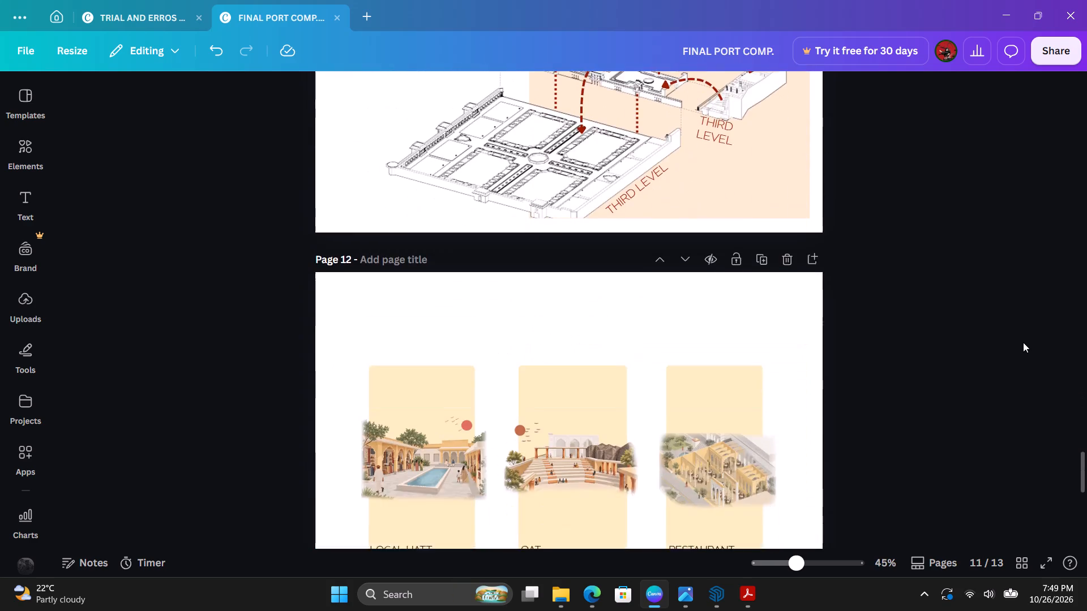
scroll(1023, 342, "down", 4)
scroll(1023, 341, "up", 13)
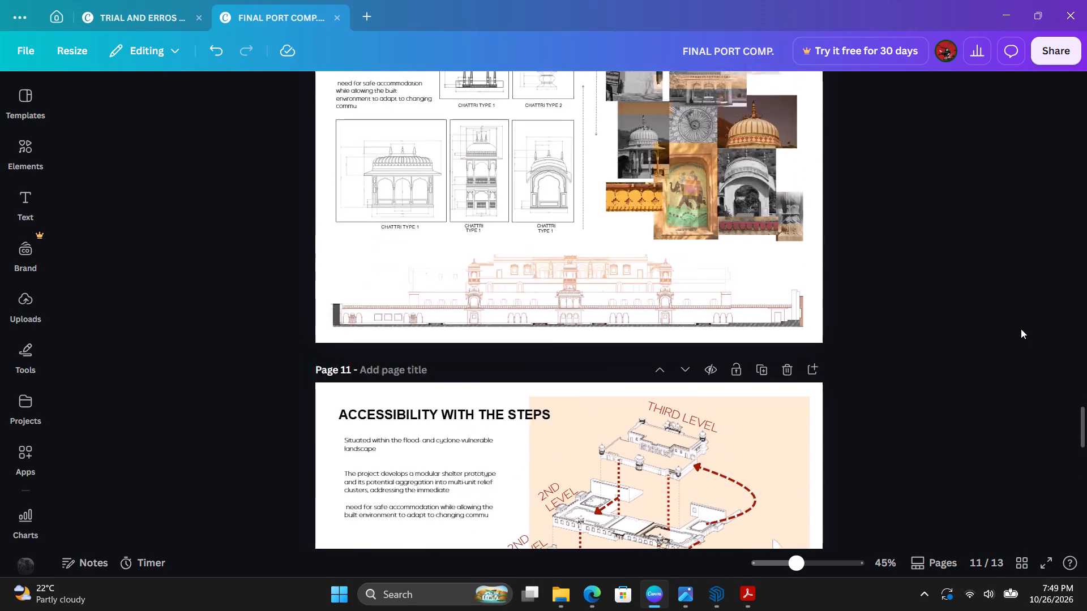
scroll(1021, 329, "up", 5)
scroll(1021, 327, "down", 3)
scroll(1021, 327, "up", 6)
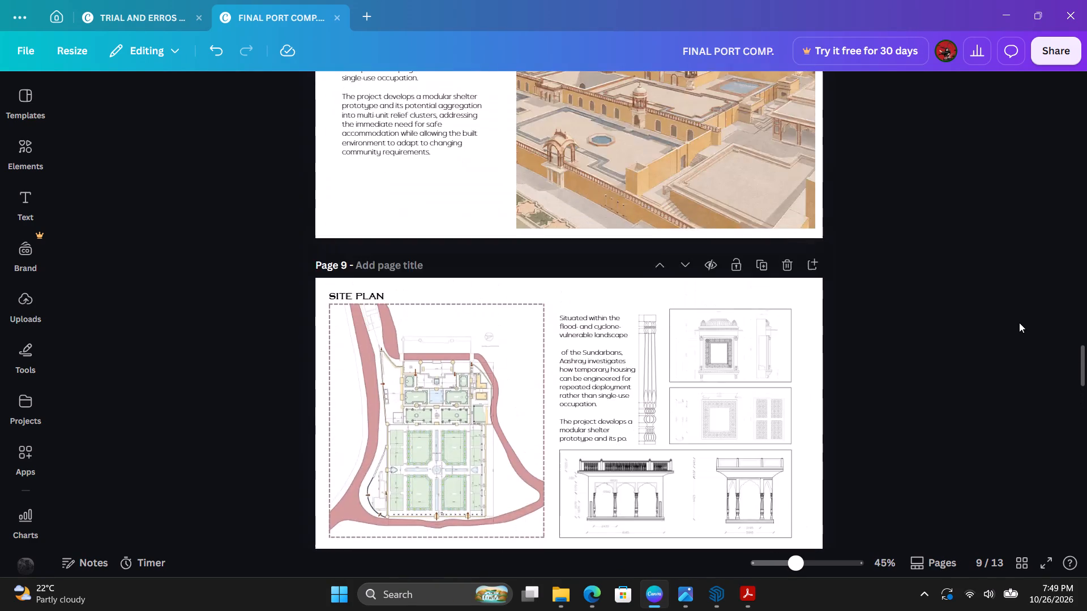
scroll(1019, 322, "up", 19)
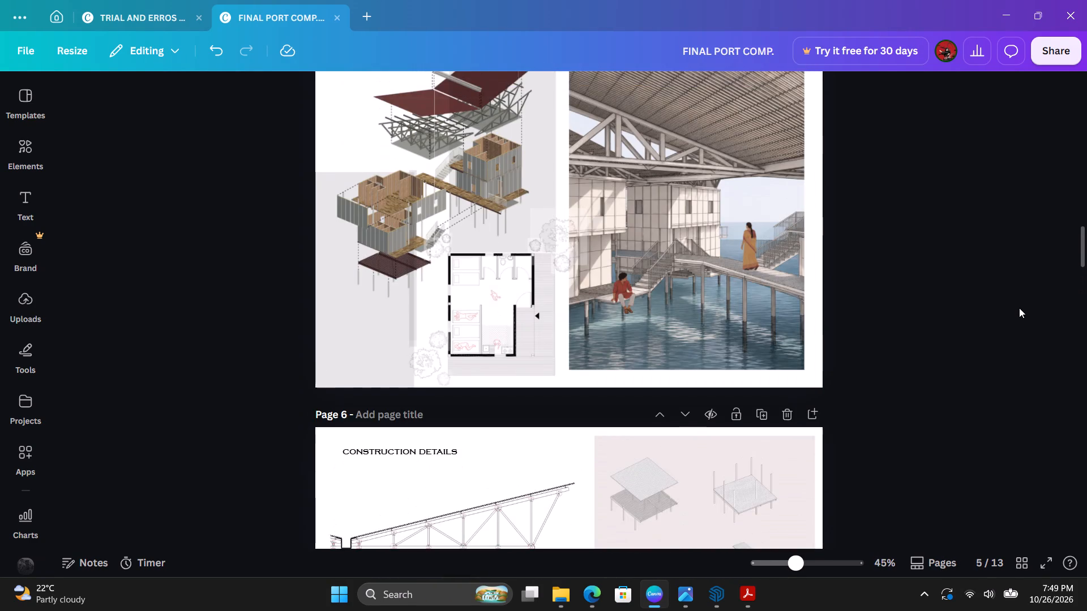
scroll(1003, 314, "up", 11)
scroll(1000, 252, "up", 4)
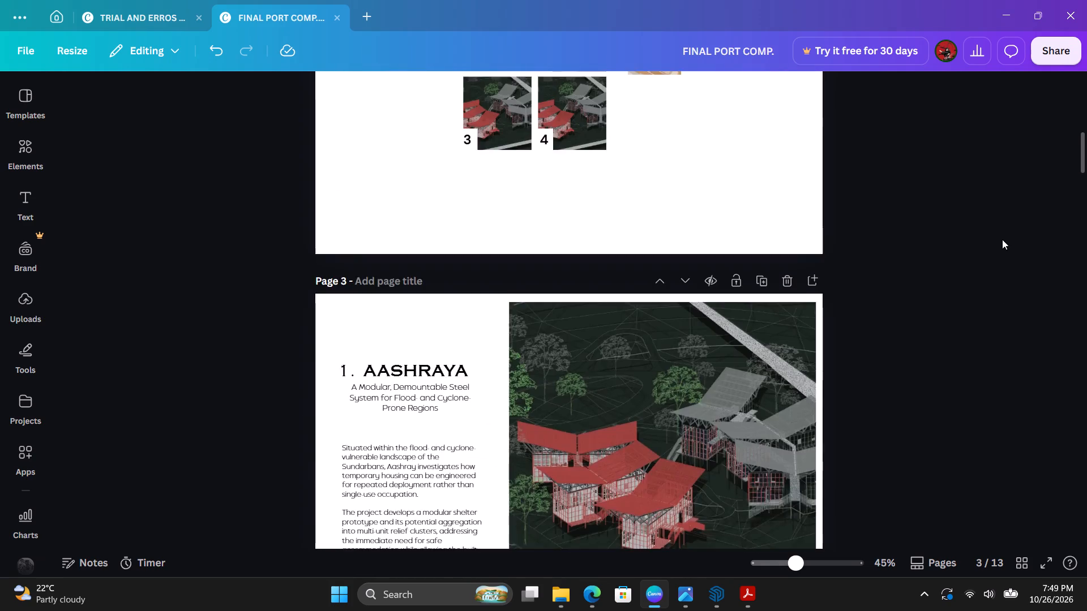
scroll(1002, 239, "up", 15)
scroll(1000, 223, "down", 15)
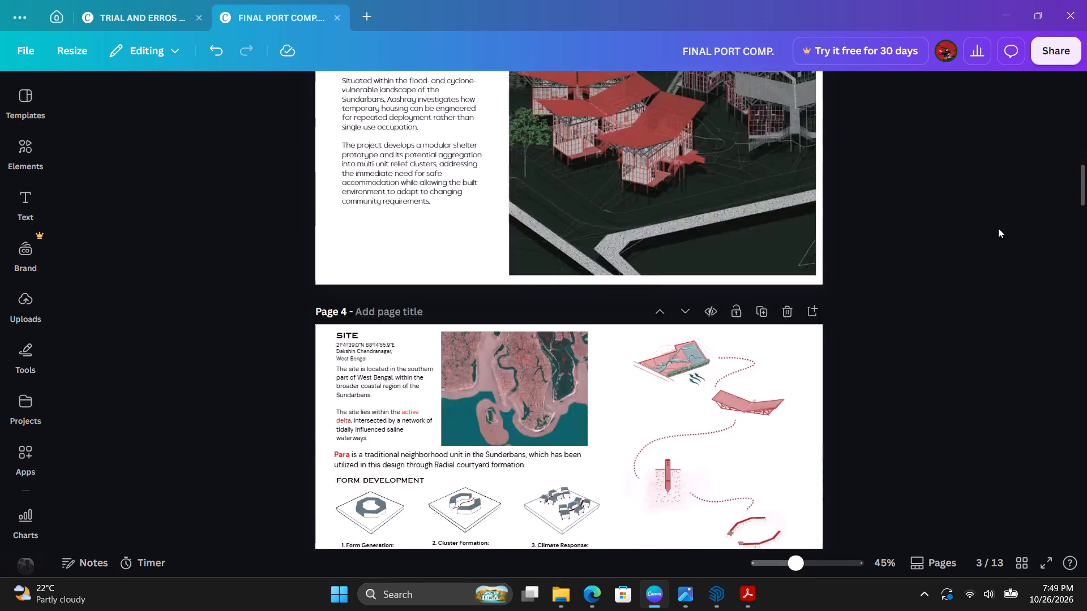
scroll(998, 228, "down", 20)
scroll(998, 228, "down", 12)
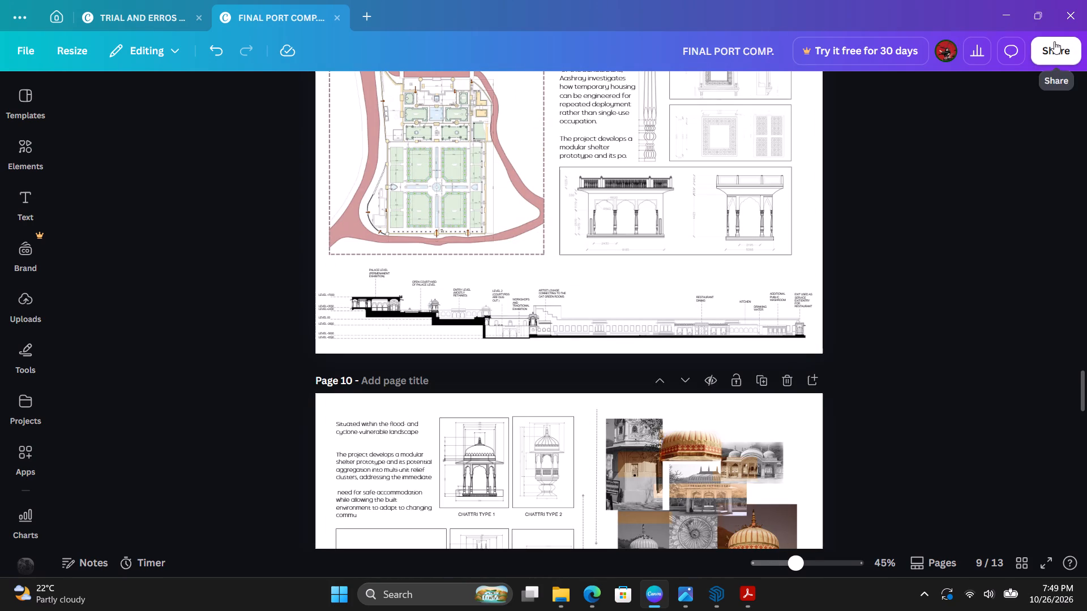
Review the portfolio pages from page 9 back toward the front page and forward again through the ACCESSIBILITY WITH THE STEPS page.
scroll(980, 158, "up", 15)
scroll(981, 183, "up", 11)
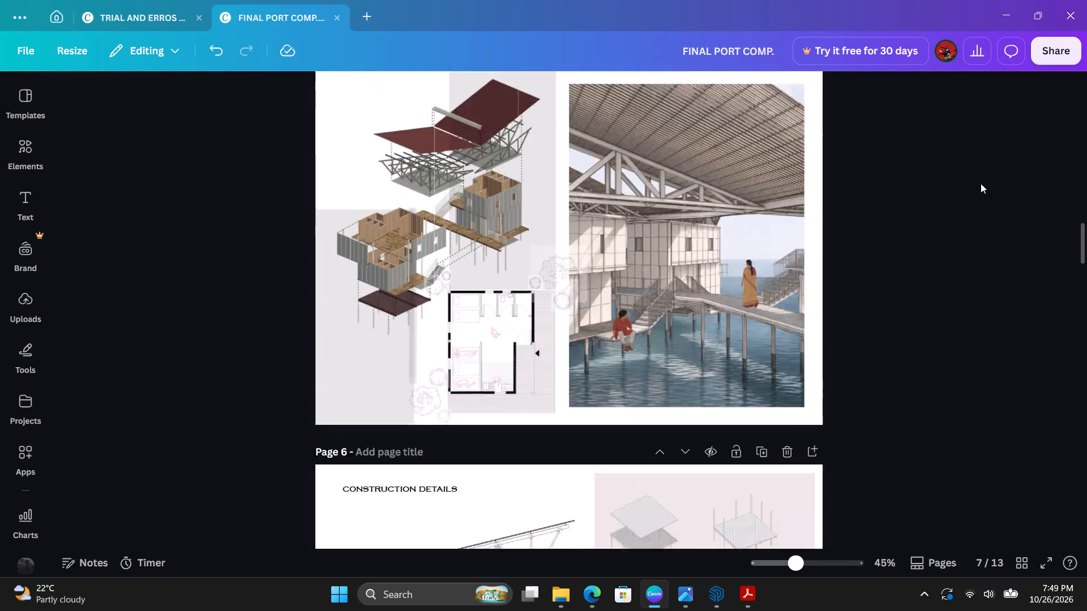
scroll(981, 183, "up", 3)
left_click(981, 183)
scroll(979, 194, "up", 12)
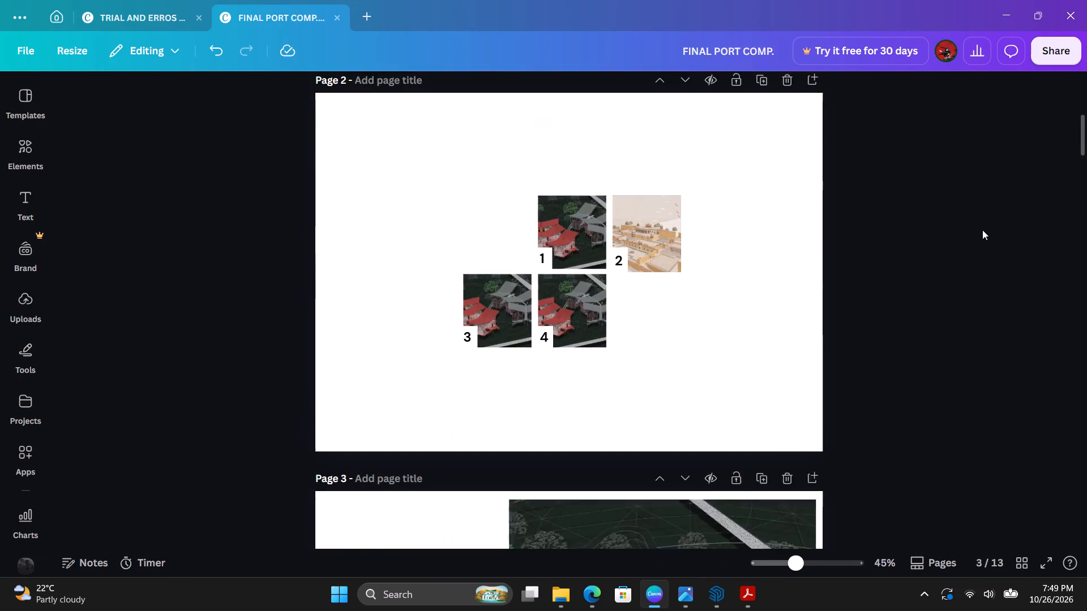
scroll(990, 191, "up", 5)
scroll(990, 186, "down", 18)
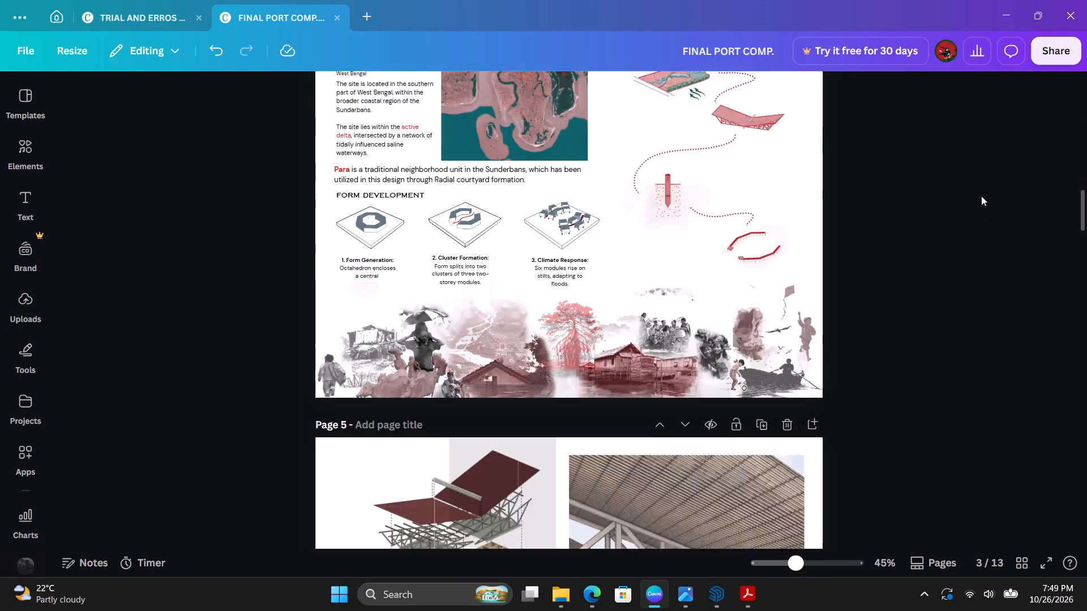
scroll(981, 196, "down", 20)
scroll(981, 196, "down", 13)
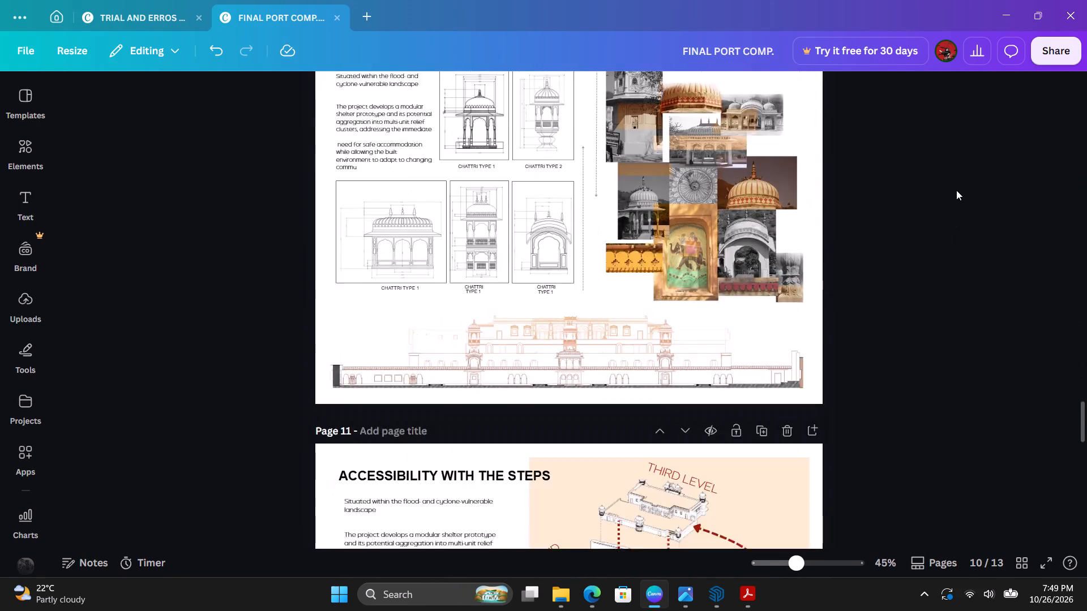
scroll(956, 190, "down", 17)
scroll(951, 192, "up", 14)
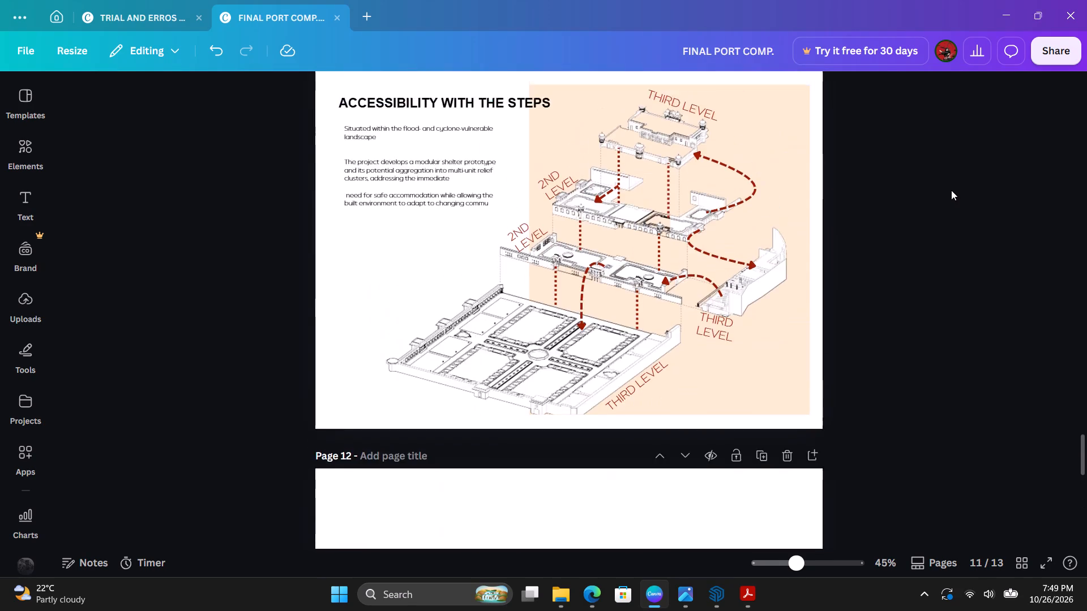
scroll(951, 190, "up", 6)
Download the FINAL PORT COMP. design with PDF as the file type.
left_click(1053, 49)
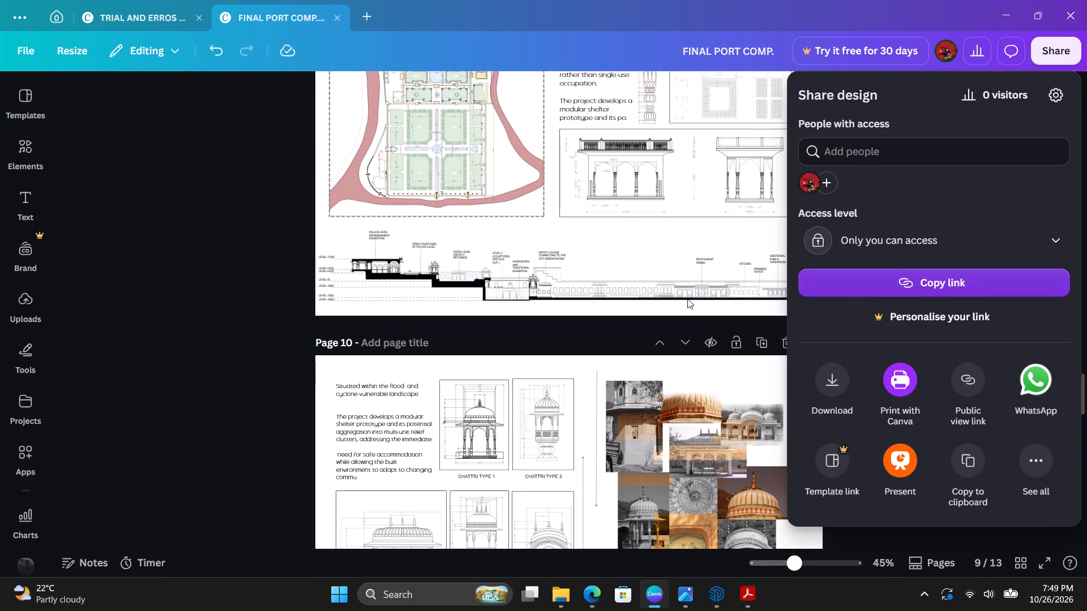
left_click(838, 376)
left_click(1007, 154)
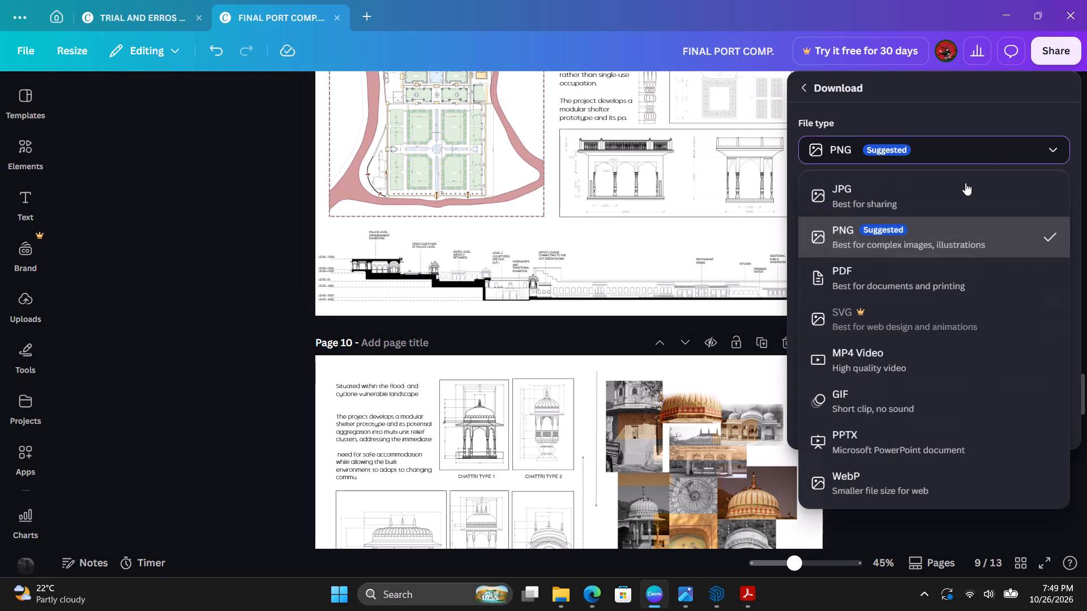
left_click(876, 263)
left_click(870, 410)
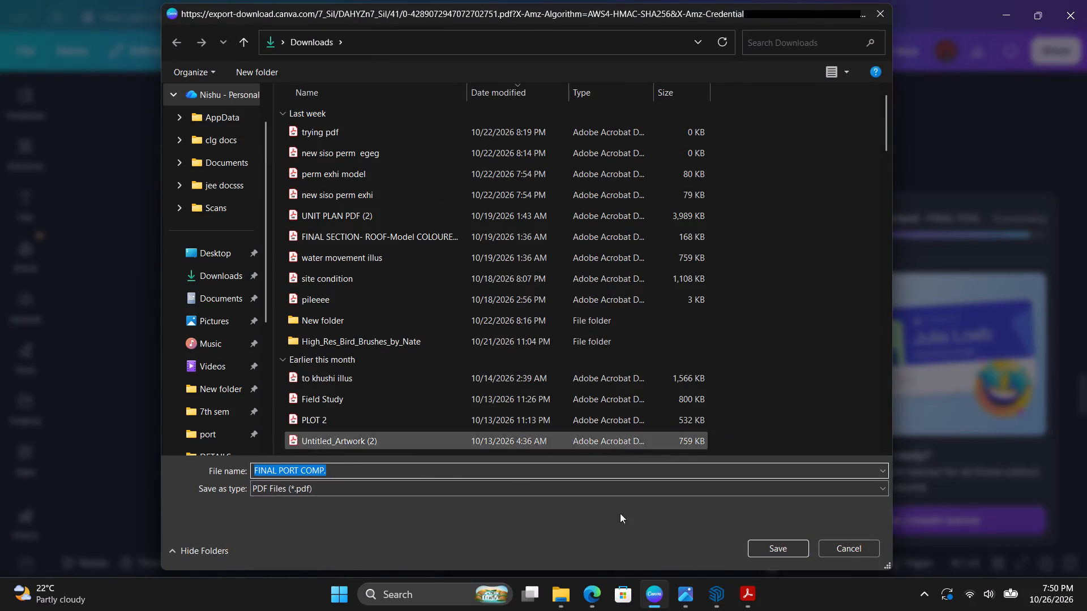
Save the exported PDF as DRAFT 1 PORTFOLIO in the port folder.
key("BackSpace")
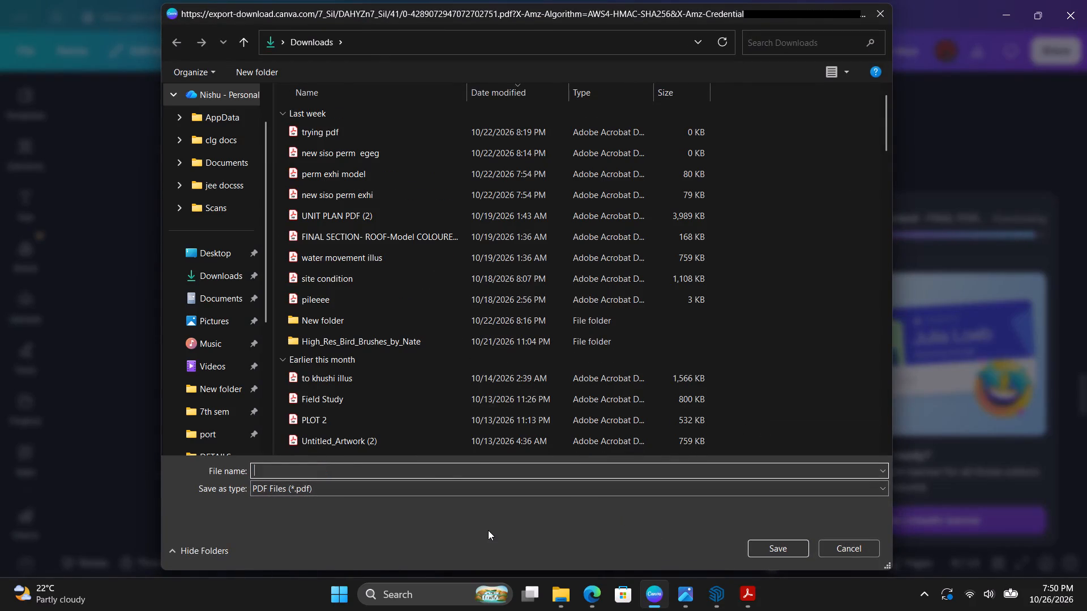
type("DRAFT 1 PORTFOLIO")
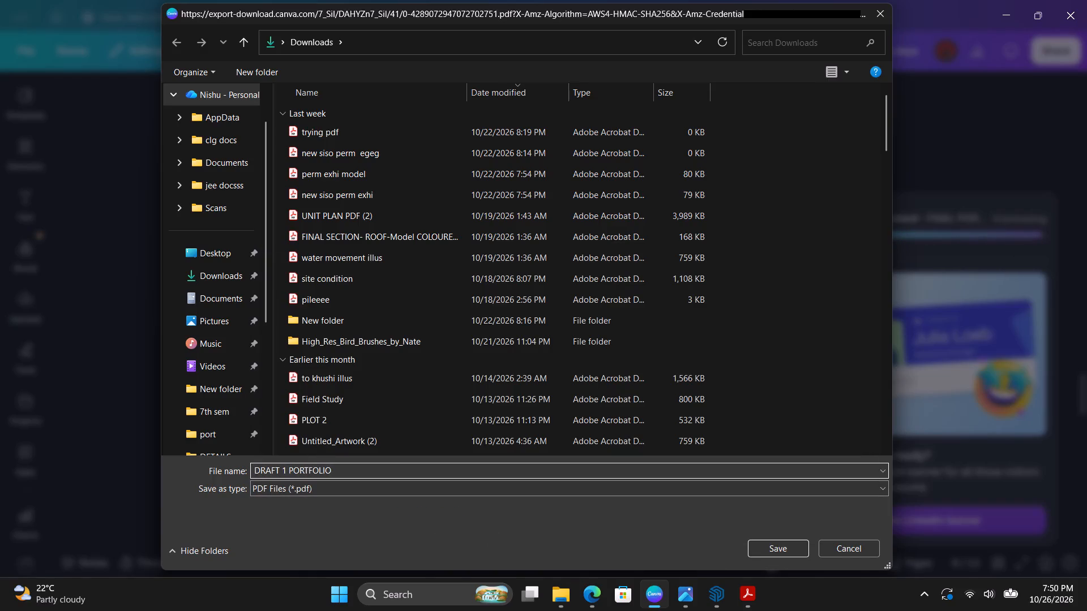
scroll(344, 242, "up", 2)
scroll(310, 368, "down", 1)
left_click(181, 433)
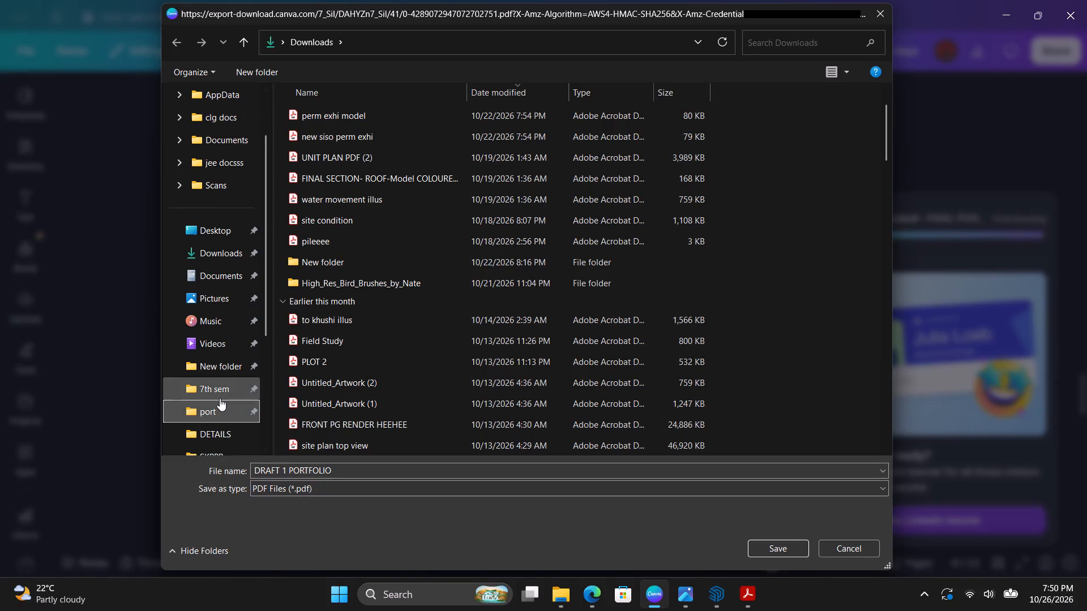
double_click(219, 410)
left_click(774, 545)
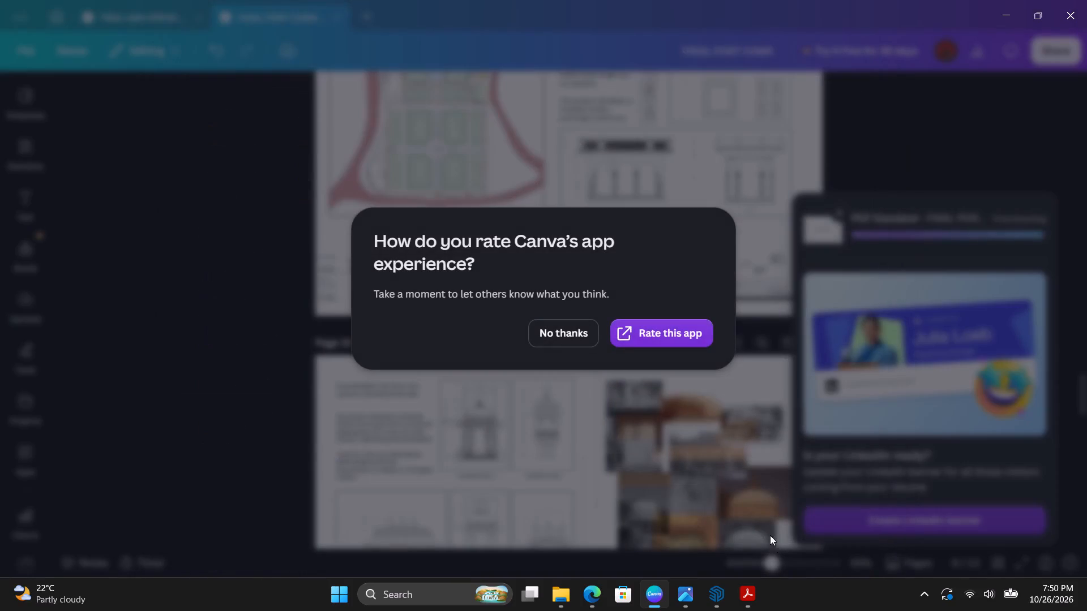
left_click(574, 337)
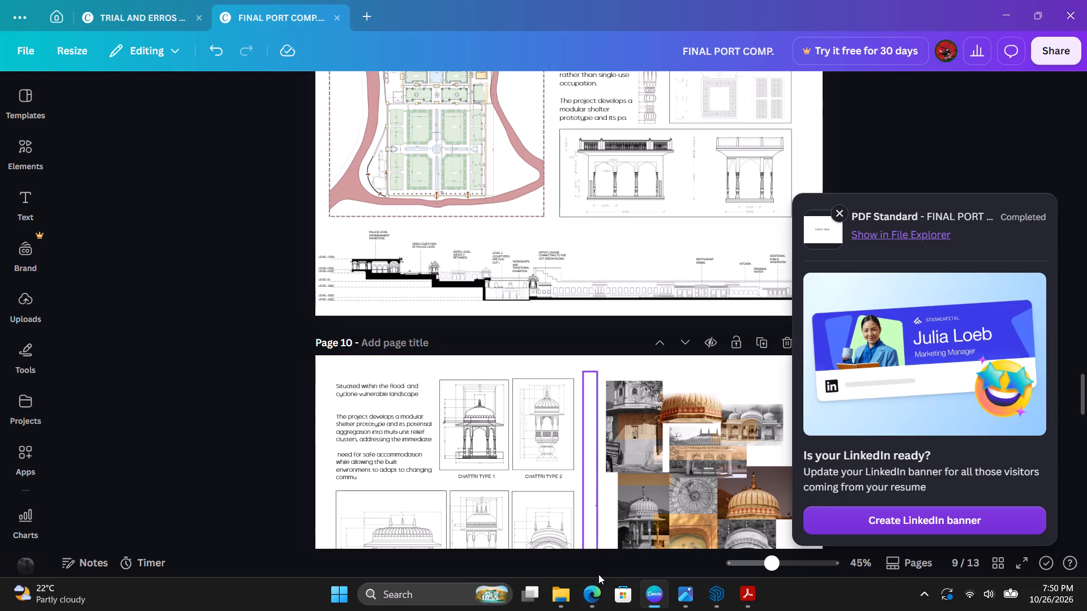